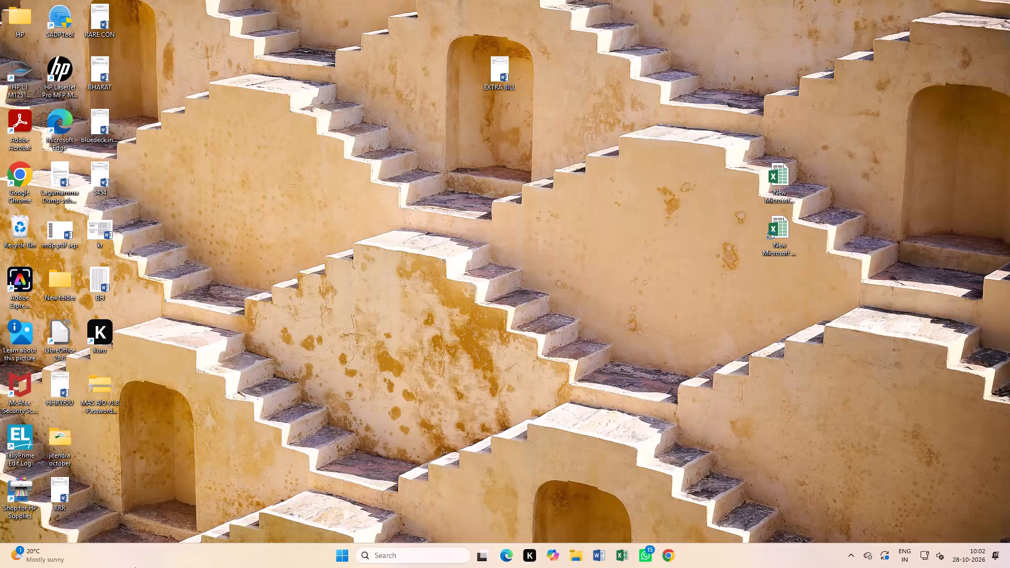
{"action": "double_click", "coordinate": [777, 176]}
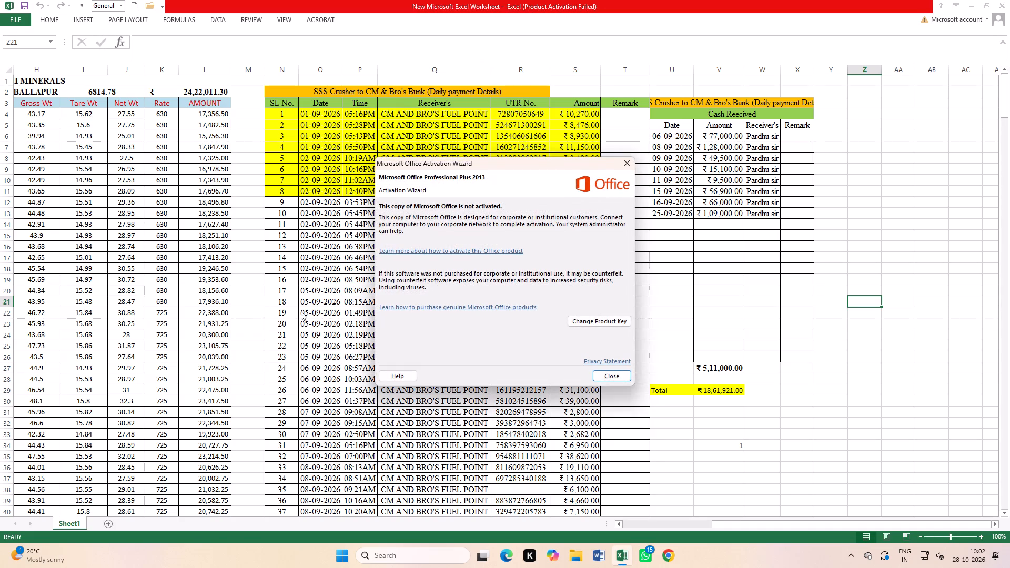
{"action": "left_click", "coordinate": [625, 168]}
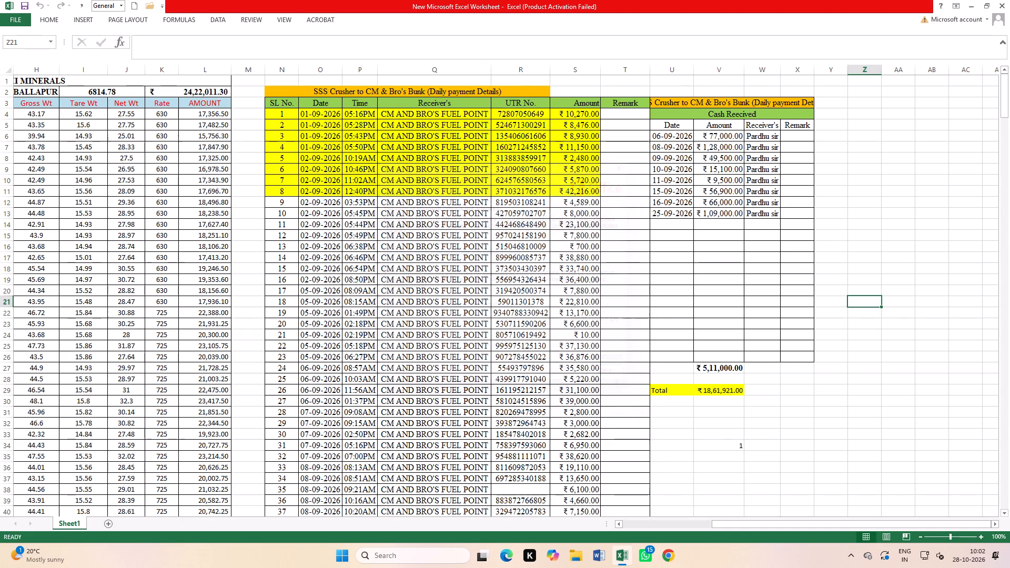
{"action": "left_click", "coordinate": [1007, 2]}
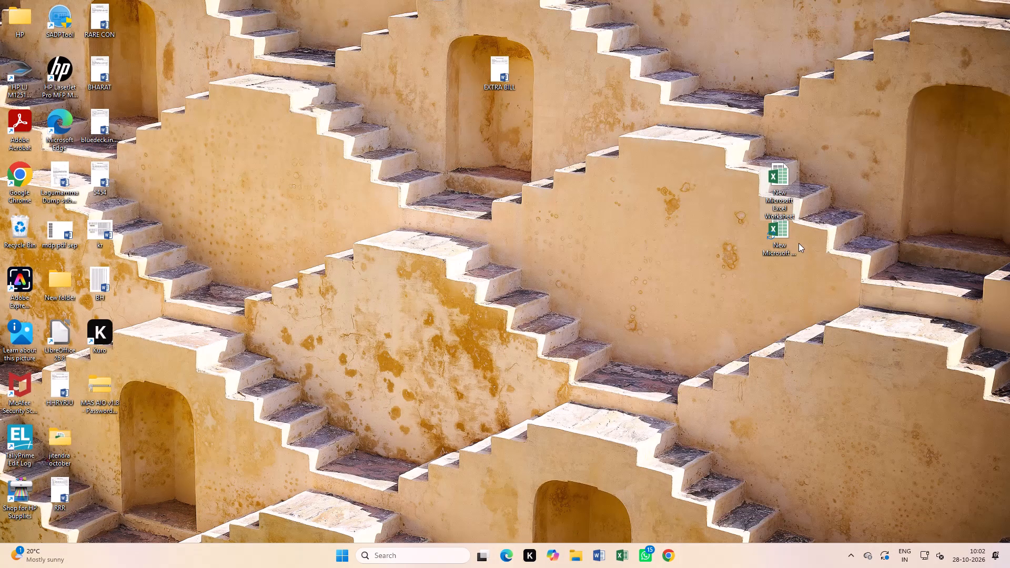
Open the DLM SALE REPORT workbook from the Minerals > DLM folder on USB Drive (D:) and dismiss the activation wizard.
{"action": "left_click", "coordinate": [574, 560]}
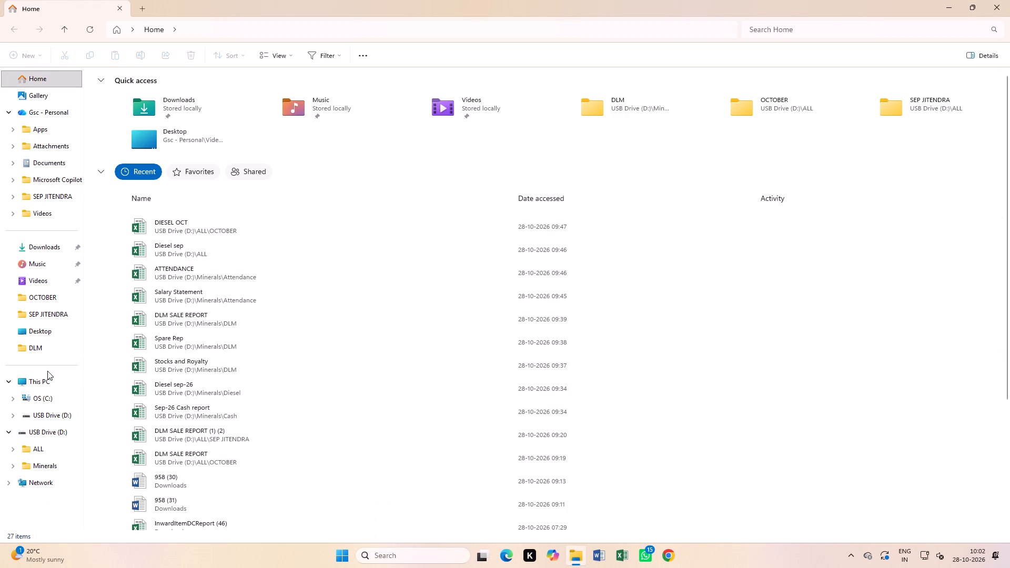
{"action": "left_click", "coordinate": [44, 448]}
{"action": "left_click", "coordinate": [44, 462]}
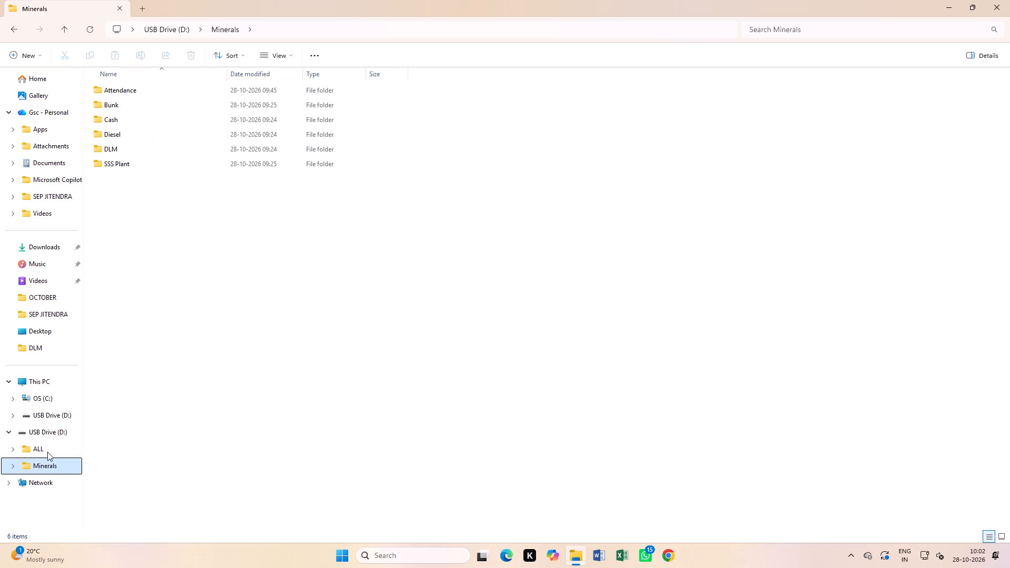
{"action": "double_click", "coordinate": [116, 148]}
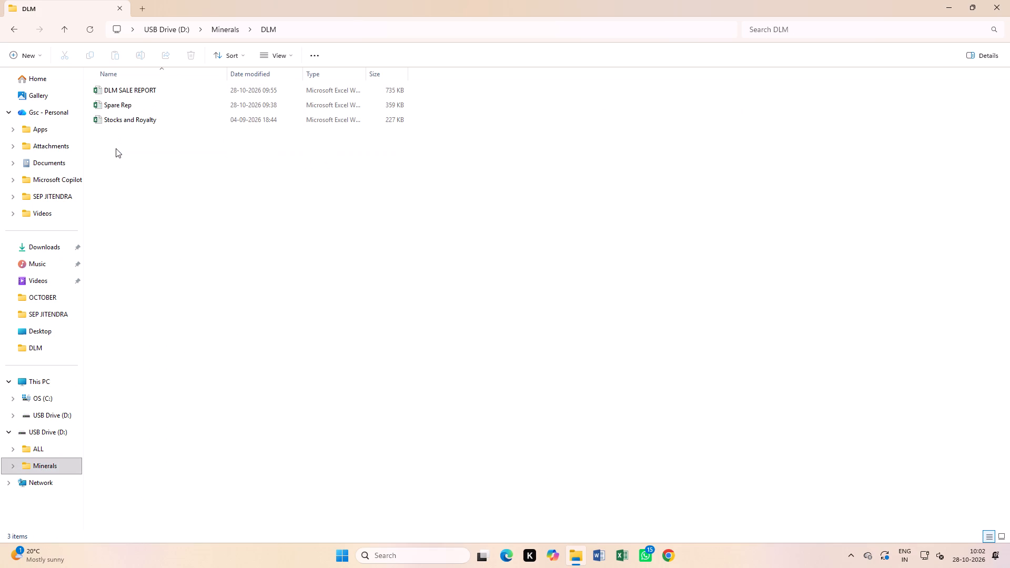
{"action": "double_click", "coordinate": [135, 85]}
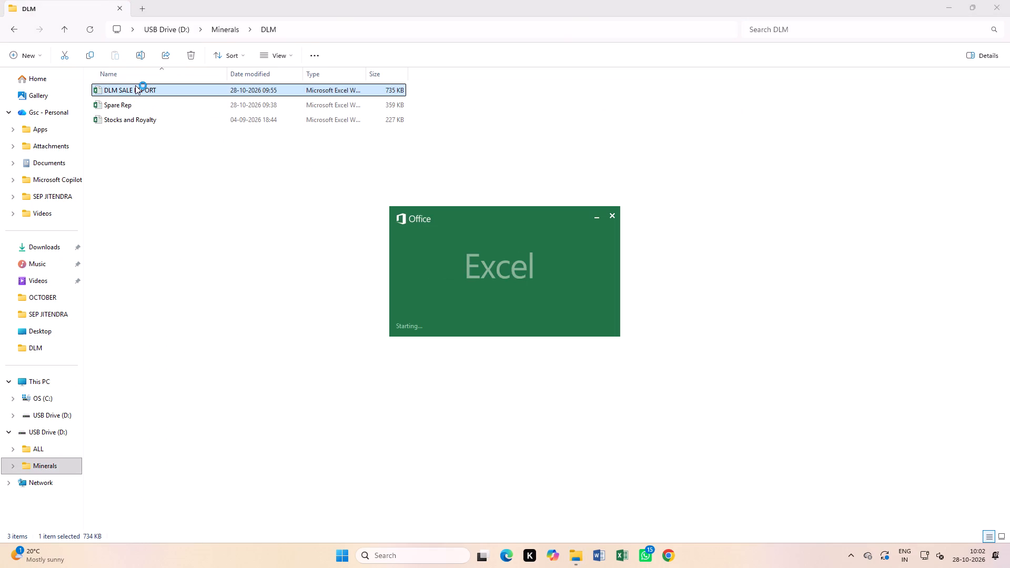
{"action": "scroll", "coordinate": [587, 225], "scroll_direction": "up", "scroll_amount": 1}
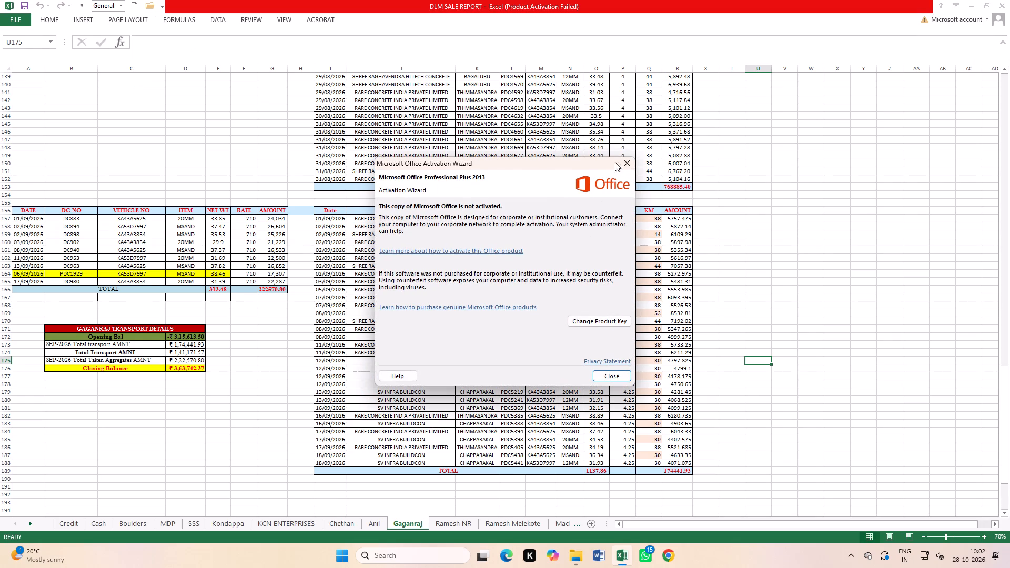
{"action": "left_click", "coordinate": [625, 160]}
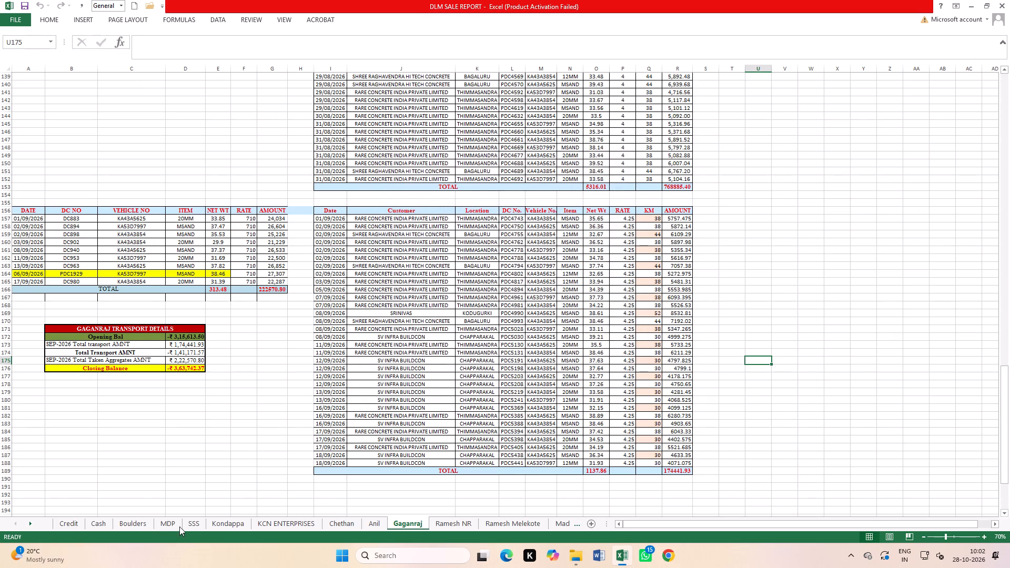
On the MDP sheet, autofill the column A serial numbers from 233 and 234 in rows 1141–1142 down to 826 in row 1734.
{"action": "left_click", "coordinate": [168, 525]}
{"action": "scroll", "coordinate": [219, 388], "scroll_direction": "down", "scroll_amount": 16}
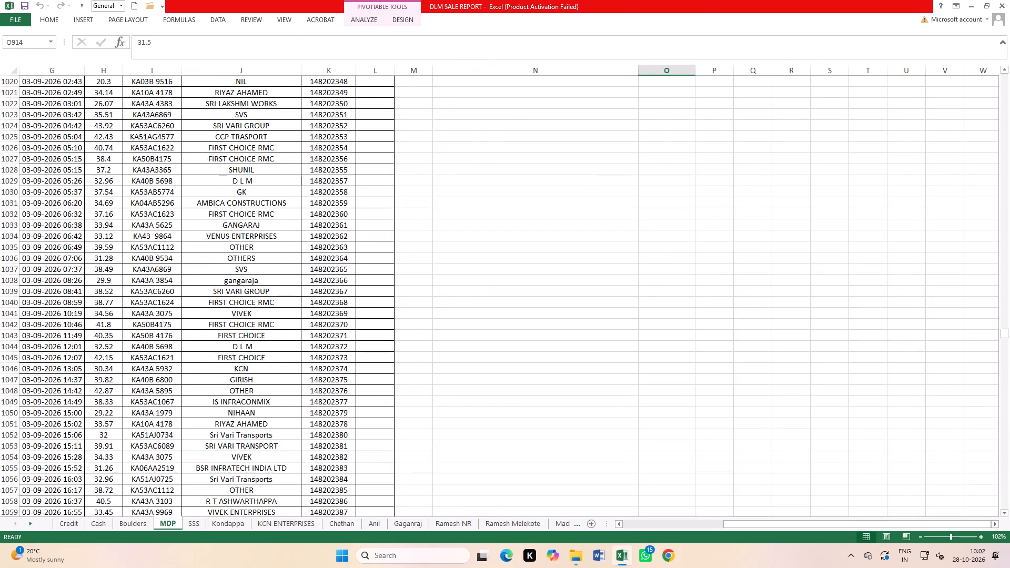
{"action": "scroll", "coordinate": [194, 411], "scroll_direction": "down", "scroll_amount": 14}
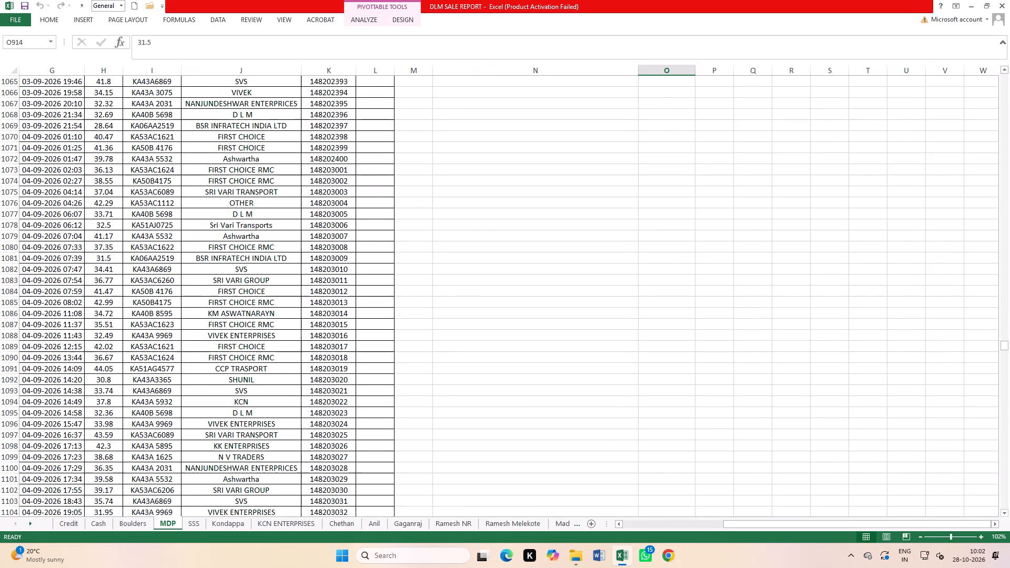
{"action": "scroll", "coordinate": [210, 404], "scroll_direction": "down", "scroll_amount": 6}
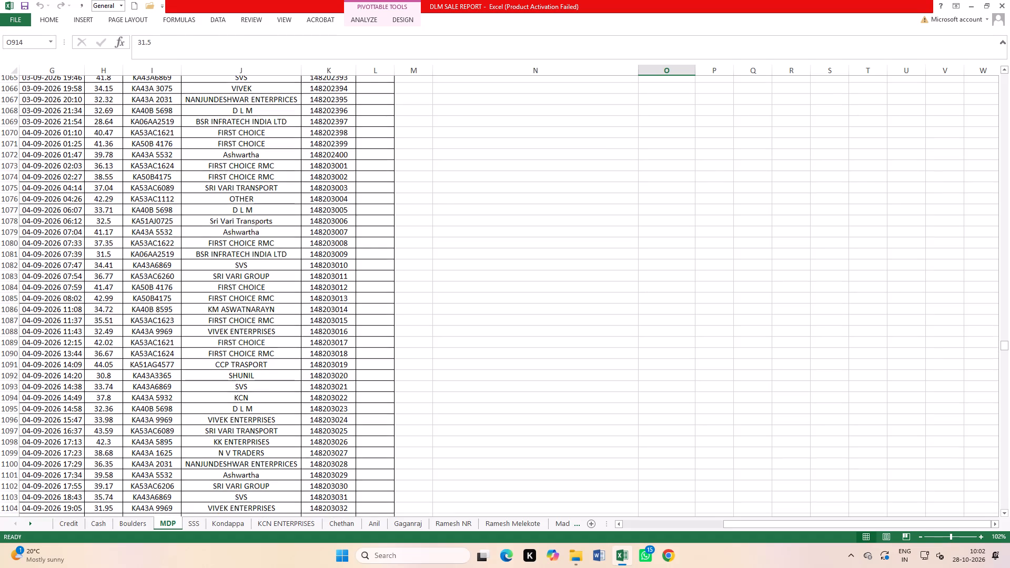
{"action": "scroll", "coordinate": [236, 403], "scroll_direction": "down", "scroll_amount": 9}
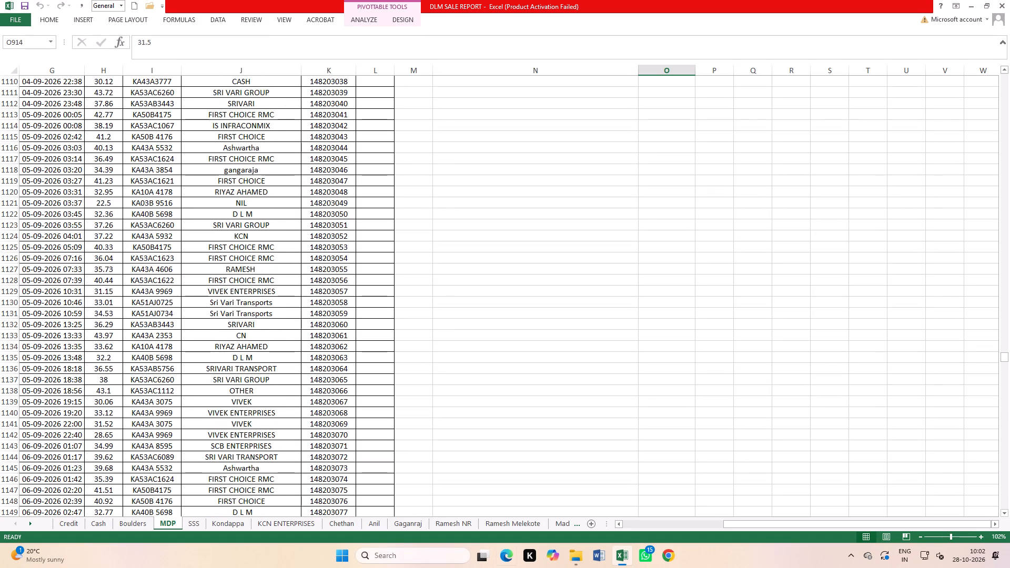
{"action": "left_click", "coordinate": [198, 525]}
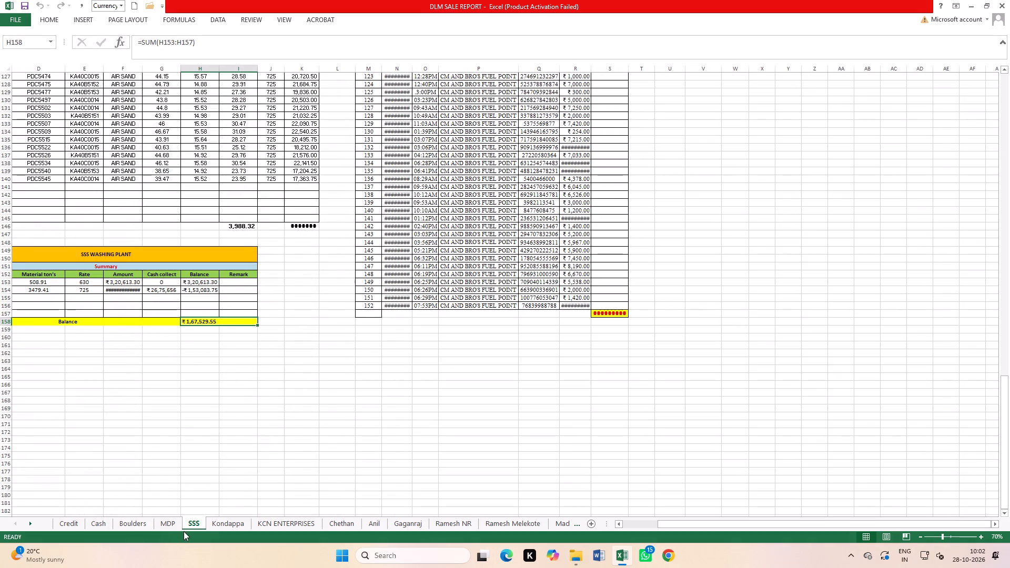
{"action": "left_click", "coordinate": [168, 526]}
{"action": "scroll", "coordinate": [194, 405], "scroll_direction": "up", "scroll_amount": 7}
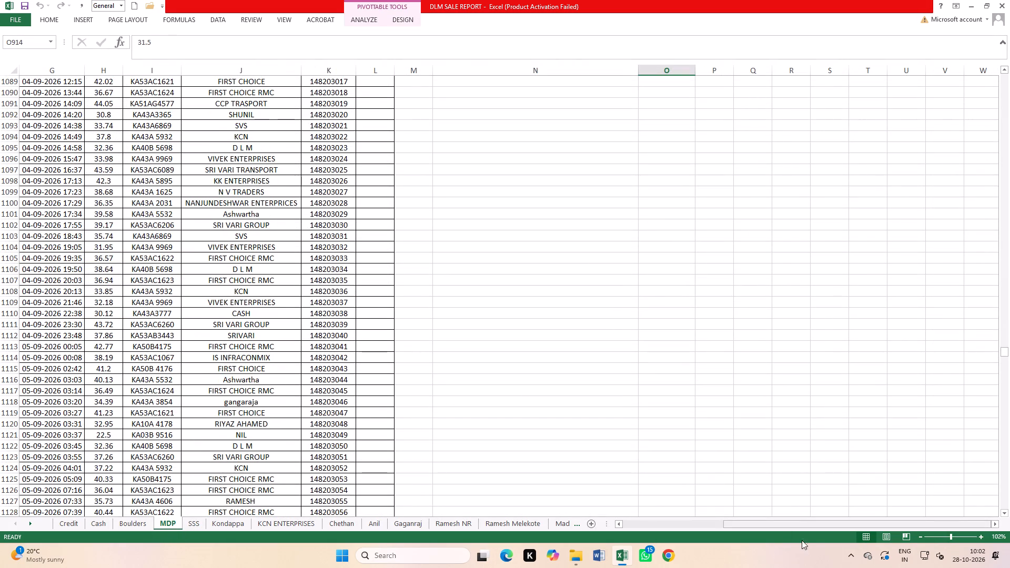
{"action": "left_click_drag", "start_coordinate": [786, 524], "coordinate": [659, 526]}
{"action": "scroll", "coordinate": [390, 410], "scroll_direction": "down", "scroll_amount": 15}
{"action": "scroll", "coordinate": [518, 413], "scroll_direction": "down", "scroll_amount": 1}
{"action": "left_click_drag", "start_coordinate": [38, 123], "coordinate": [41, 132]}
{"action": "double_click", "coordinate": [56, 141]}
{"action": "left_click", "coordinate": [57, 143]}
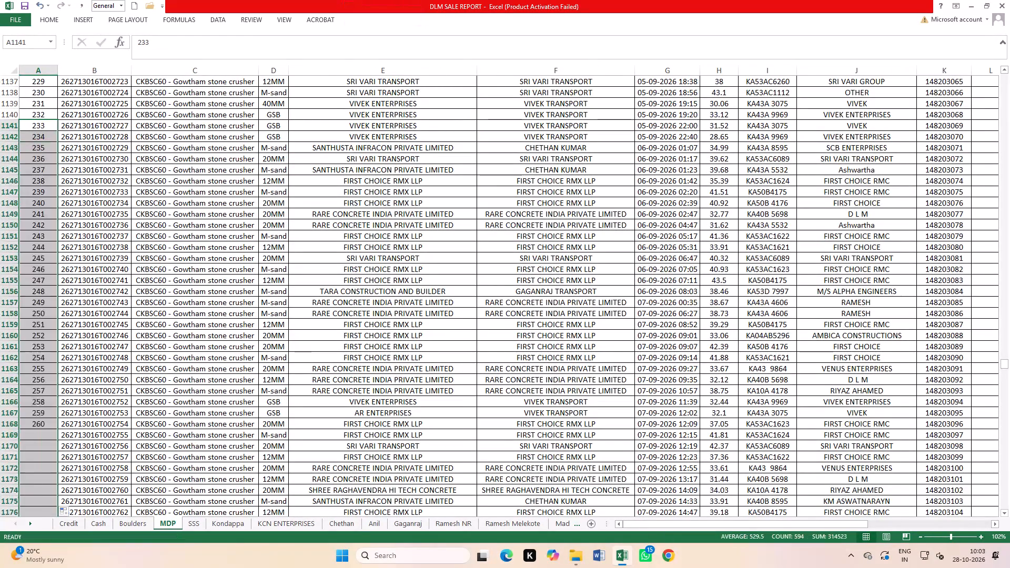
Examine the end of the MDP trip-sheet records, checking the last 30-09-2026 rows across all columns.
{"action": "scroll", "coordinate": [692, 448], "scroll_direction": "down", "scroll_amount": 14}
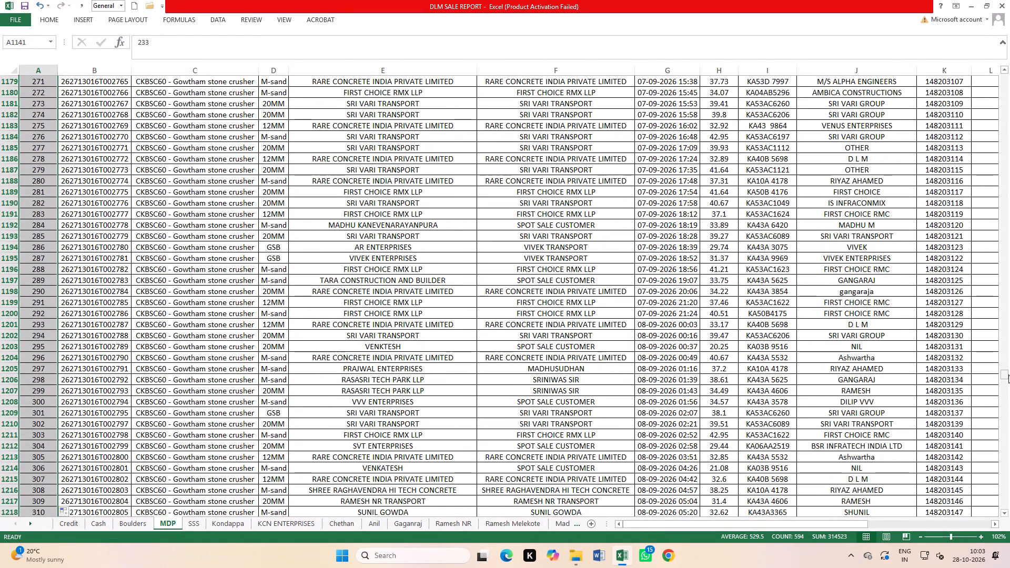
{"action": "left_click_drag", "start_coordinate": [1008, 374], "coordinate": [1009, 509]}
{"action": "scroll", "coordinate": [316, 361], "scroll_direction": "down", "scroll_amount": 7}
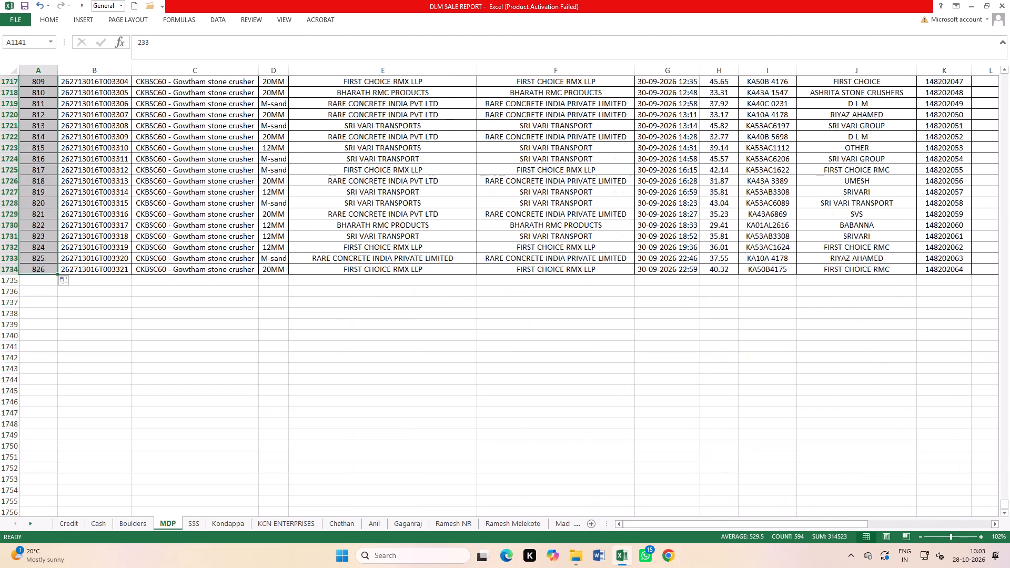
{"action": "scroll", "coordinate": [331, 337], "scroll_direction": "down", "scroll_amount": 4}
{"action": "scroll", "coordinate": [333, 332], "scroll_direction": "up", "scroll_amount": 2}
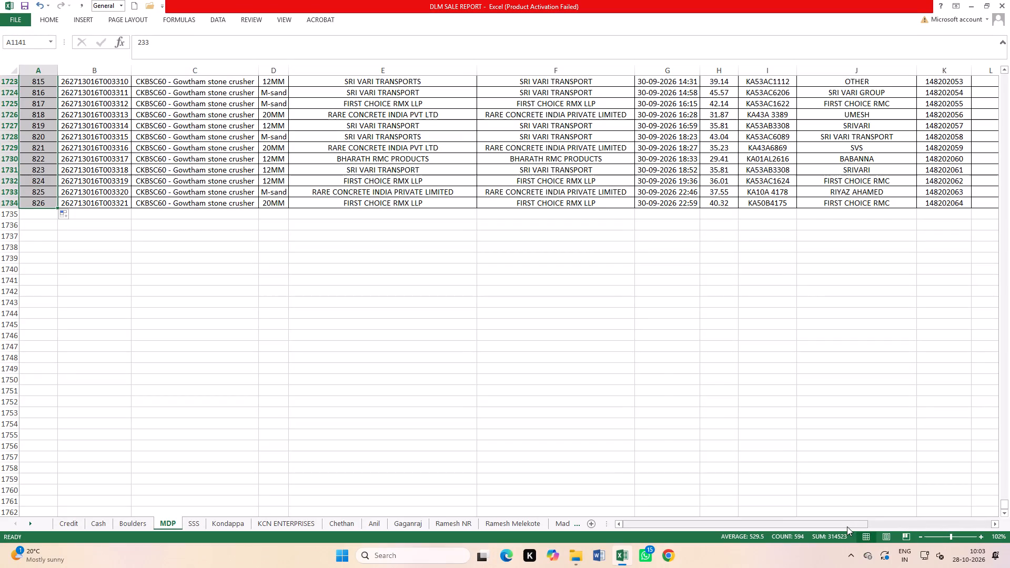
{"action": "left_click_drag", "start_coordinate": [846, 524], "coordinate": [978, 527]}
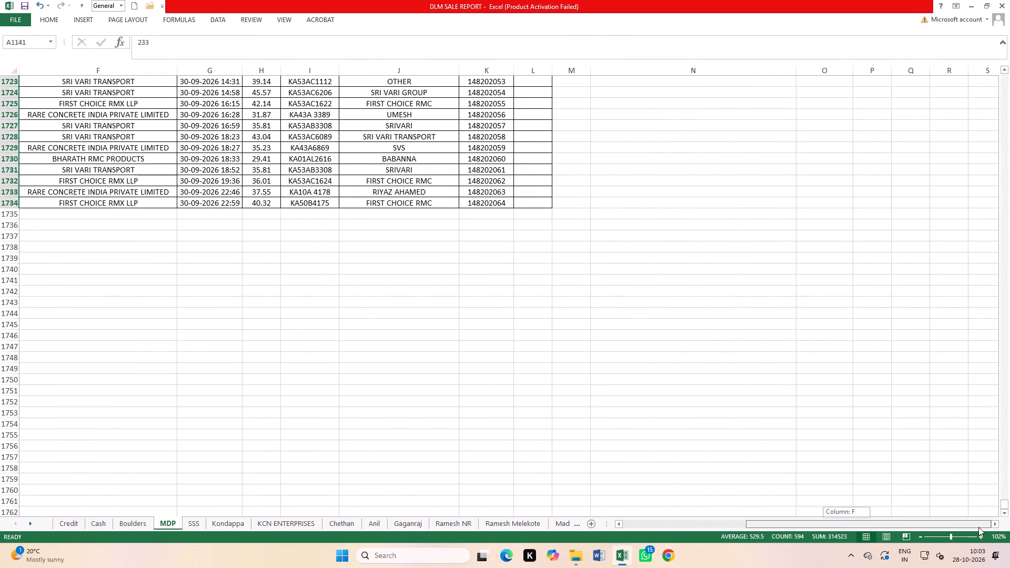
{"action": "left_click_drag", "start_coordinate": [978, 527], "coordinate": [749, 508]}
{"action": "left_click", "coordinate": [216, 362]}
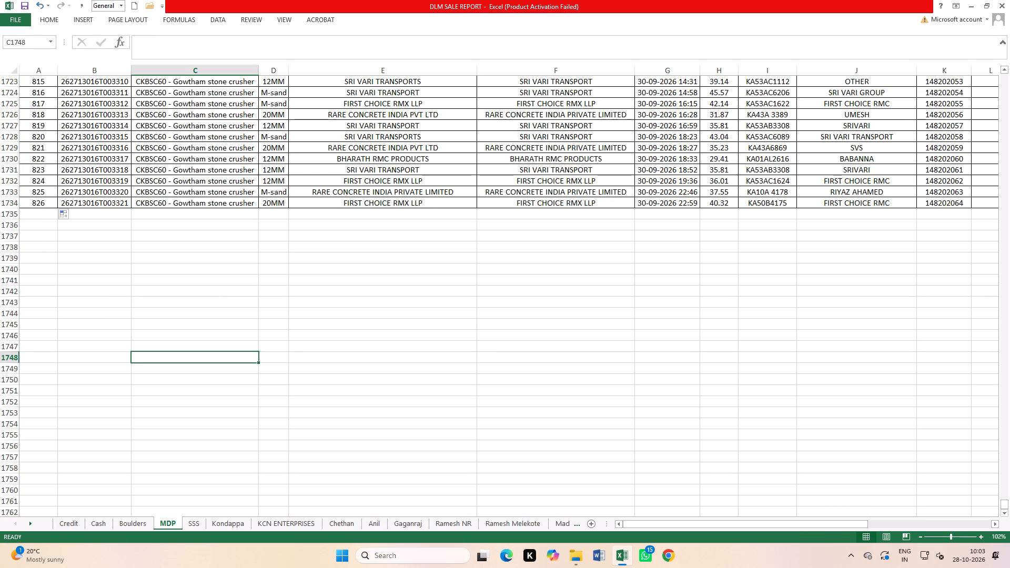
Leave the sale report open and open the New Microsoft Excel Worksheet - Copy workbook from the desktop.
{"action": "key", "text": "ctrl+Tab"}
{"action": "key", "text": "ctrl+Tab"}
{"action": "left_click", "coordinate": [488, 354]}
{"action": "key", "text": "ctrl+Tab"}
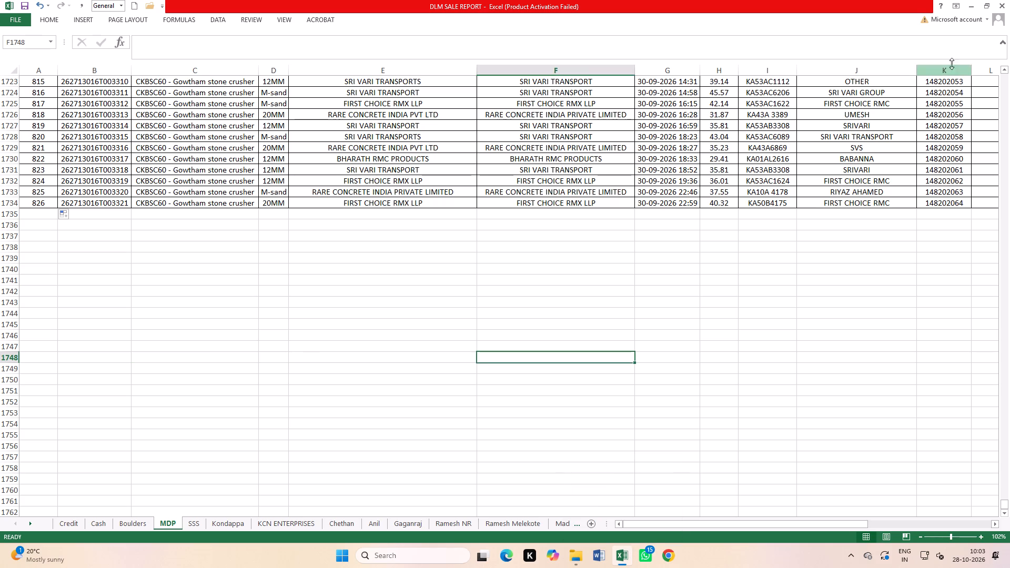
{"action": "left_click", "coordinate": [969, 5]}
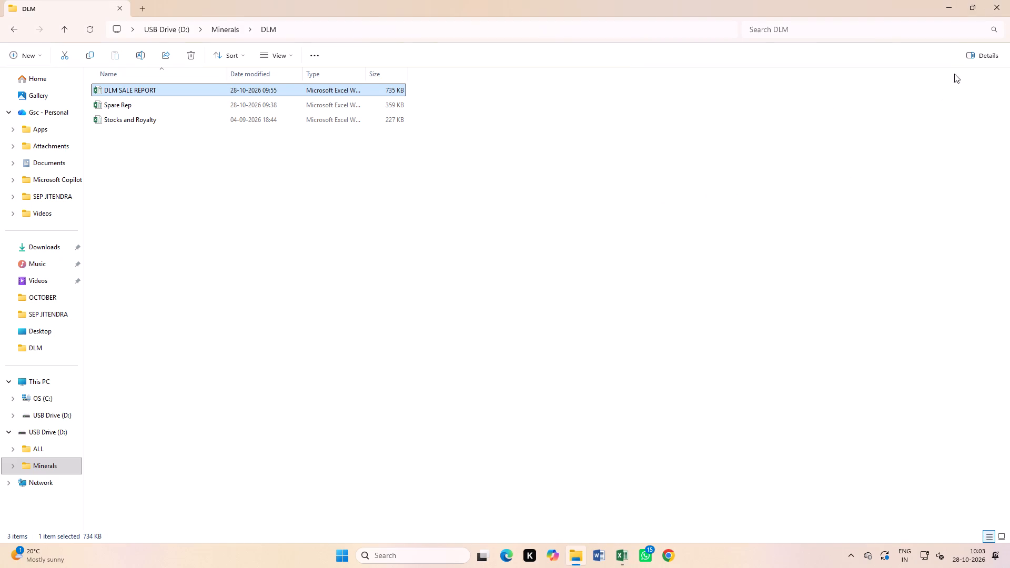
{"action": "left_click", "coordinate": [998, 12]}
{"action": "double_click", "coordinate": [773, 238]}
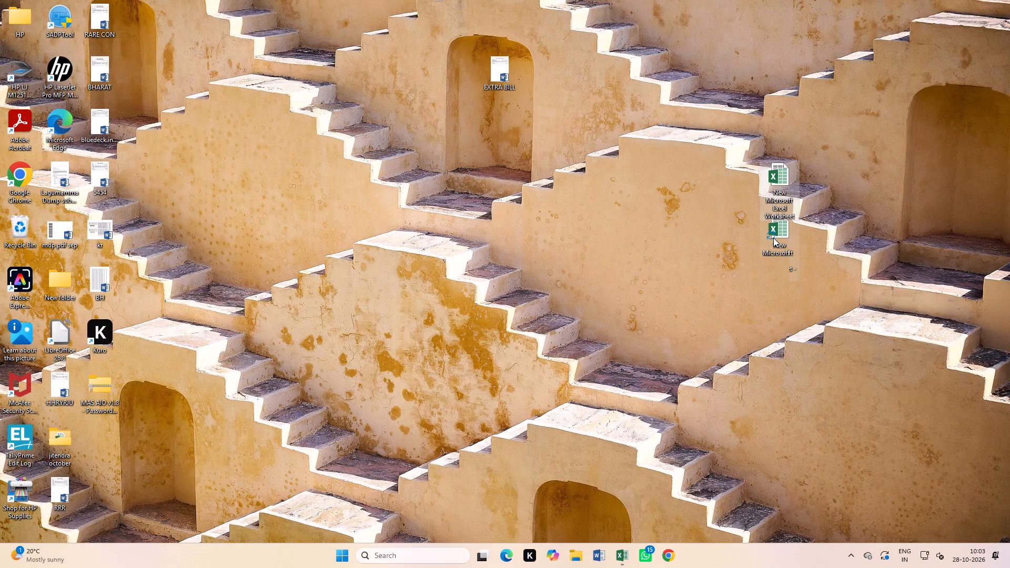
Copy the whole October trip-sheet table on Sheet3, from the Sl No header in A1 to the last record in J981.
{"action": "scroll", "coordinate": [215, 317], "scroll_direction": "up", "scroll_amount": 4}
{"action": "left_click", "coordinate": [255, 222]}
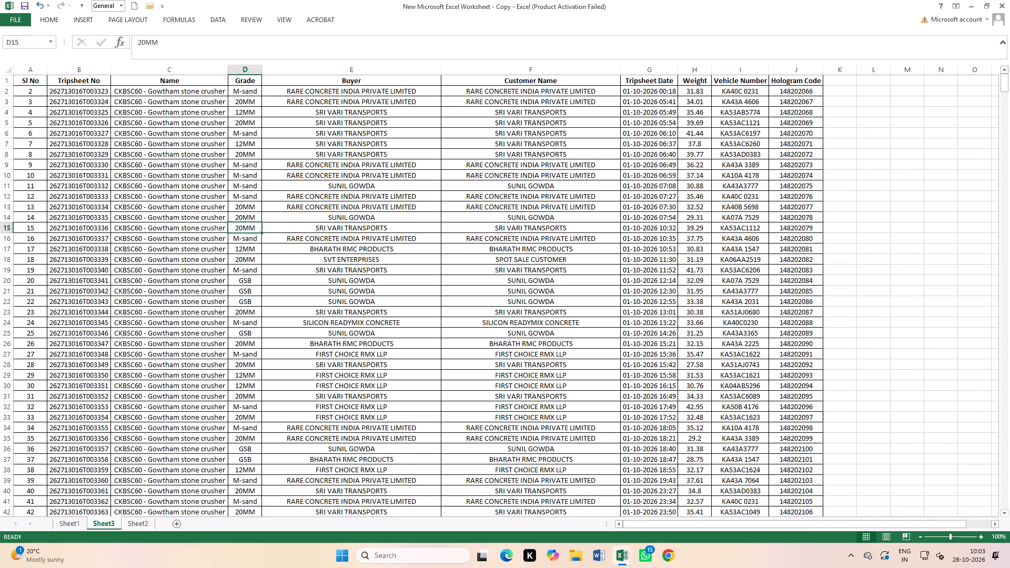
{"action": "left_click_drag", "start_coordinate": [31, 83], "coordinate": [706, 398]}
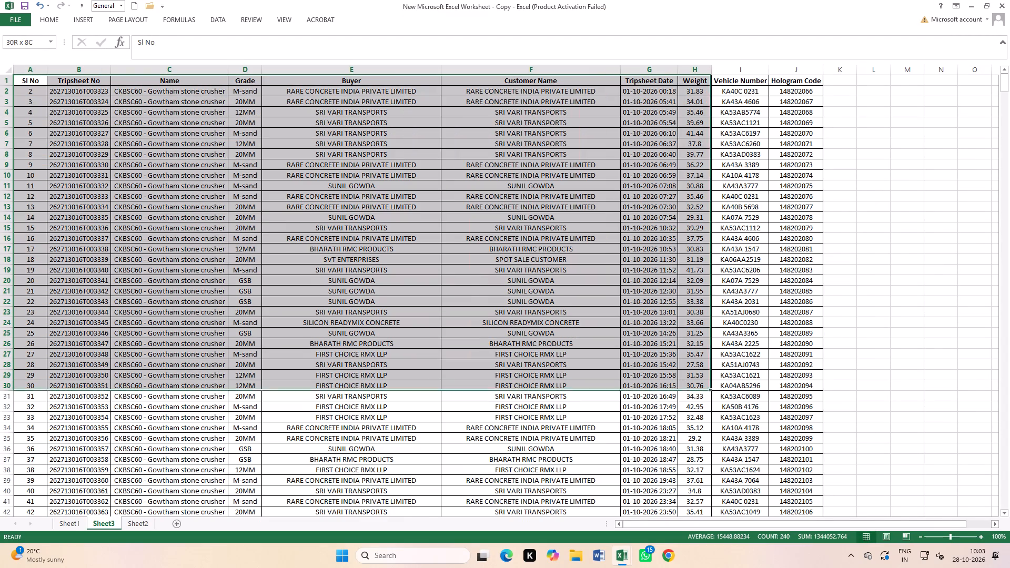
{"action": "left_click_drag", "start_coordinate": [706, 398], "coordinate": [744, 523]}
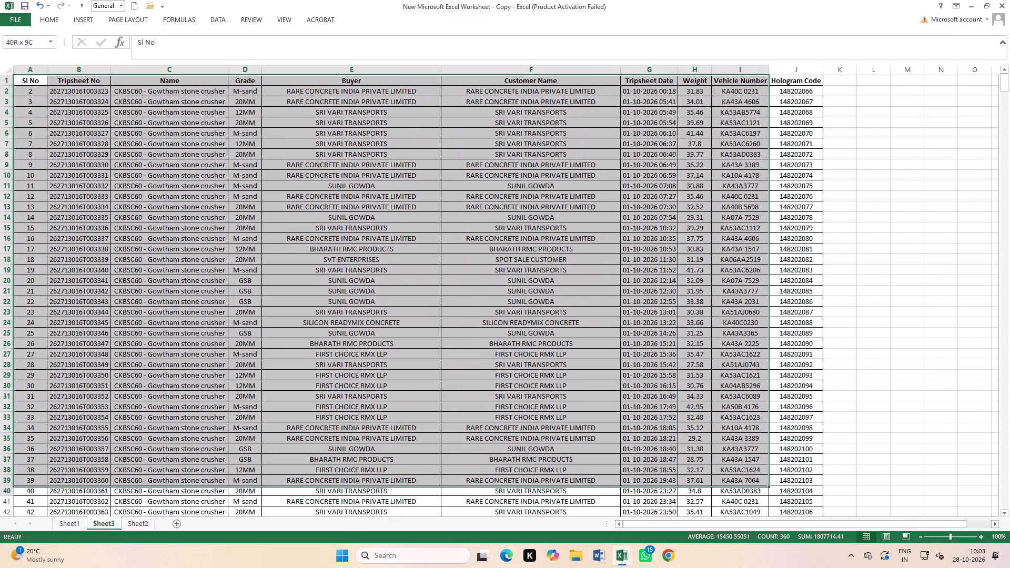
{"action": "left_click_drag", "start_coordinate": [744, 523], "coordinate": [763, 567]}
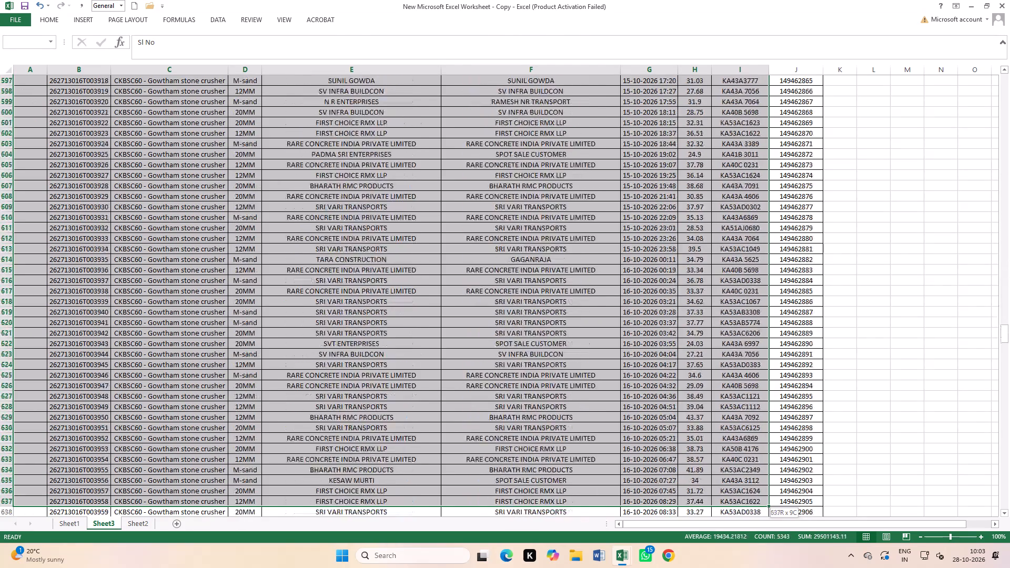
{"action": "left_click_drag", "start_coordinate": [763, 567], "coordinate": [821, 561]}
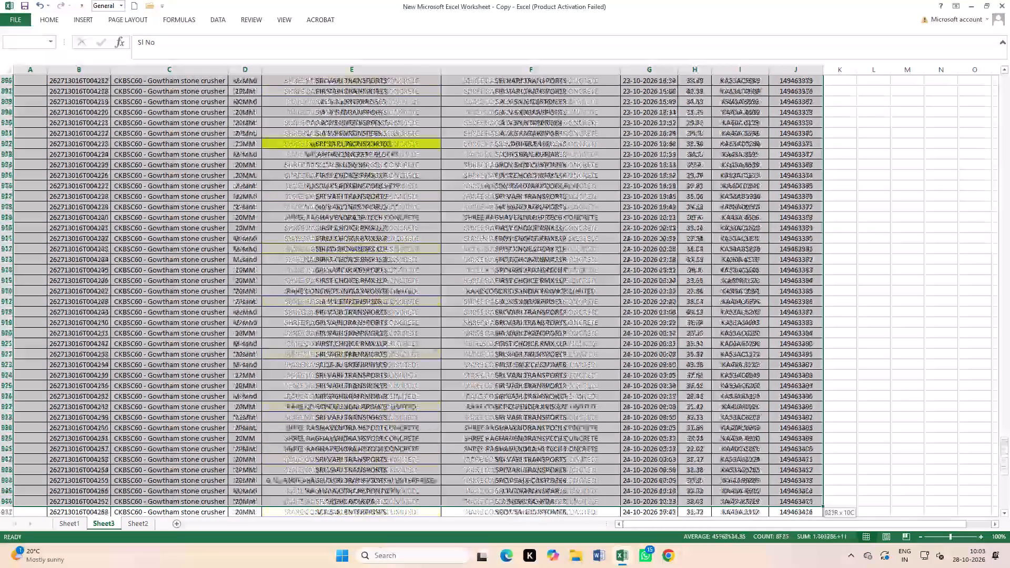
{"action": "left_click_drag", "start_coordinate": [821, 561], "coordinate": [807, 529]}
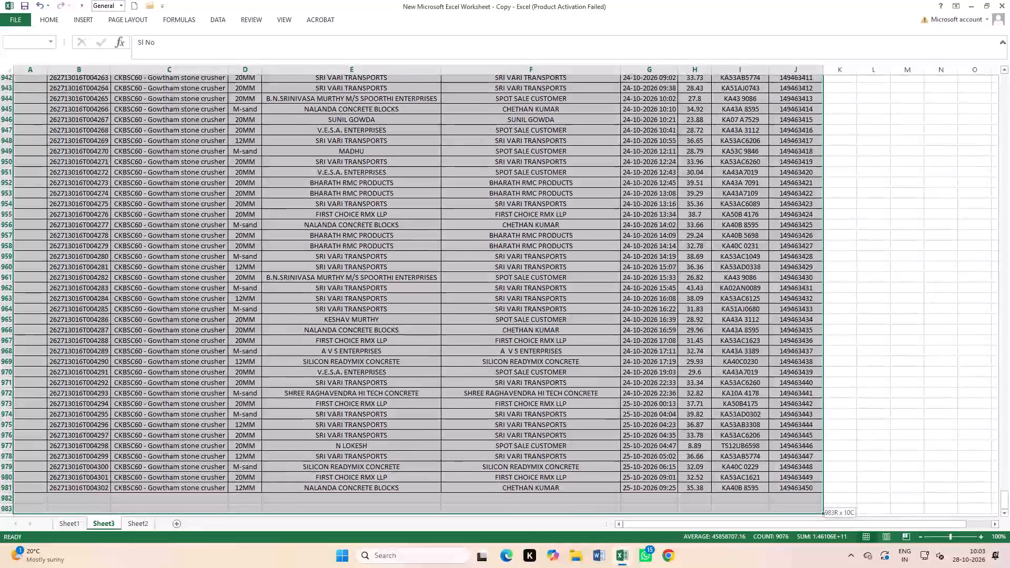
{"action": "left_click_drag", "start_coordinate": [807, 529], "coordinate": [803, 472]}
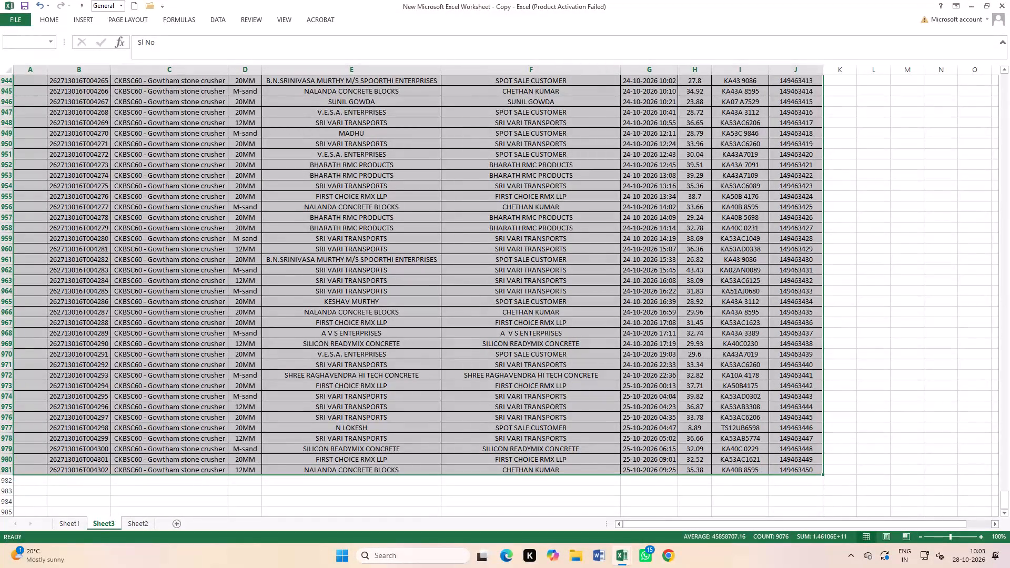
{"action": "key", "text": "ctrl+c"}
Paste the copied October table into the MDP sheet of DLM SALE REPORT, starting at cell A1738.
{"action": "key", "text": "ctrl+Tab"}
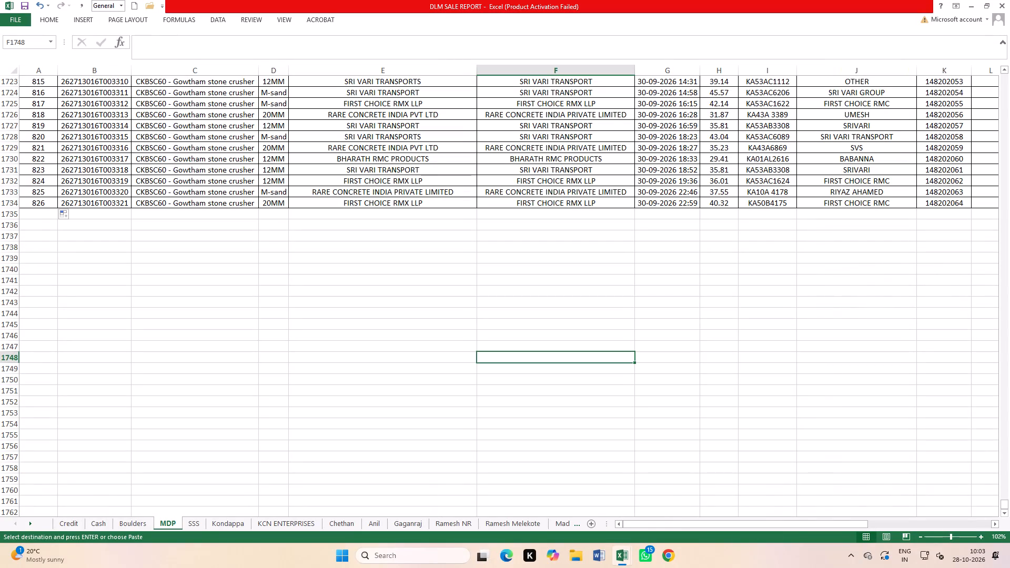
{"action": "left_click", "coordinate": [41, 247]}
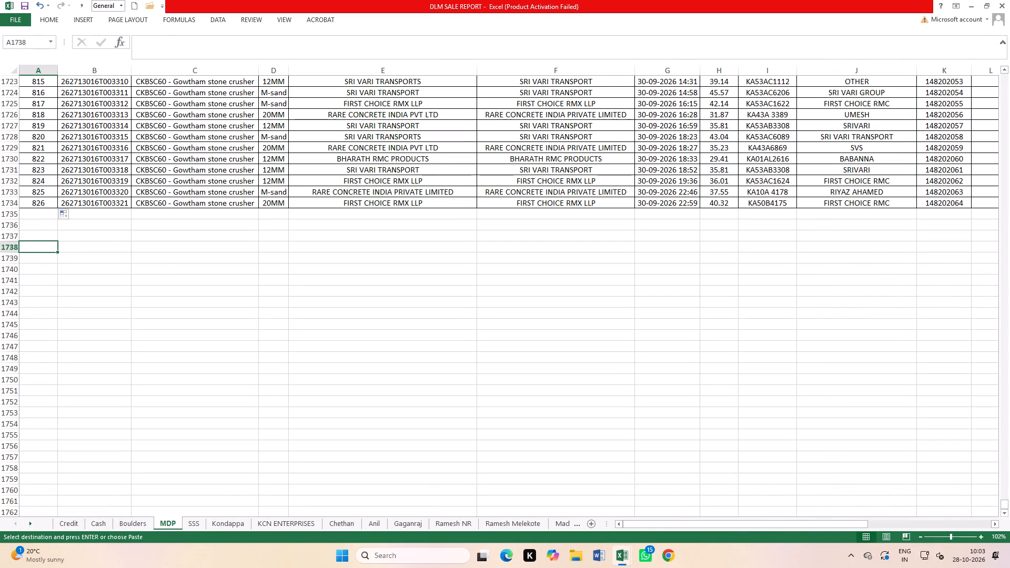
{"action": "key", "text": "ctrl+v"}
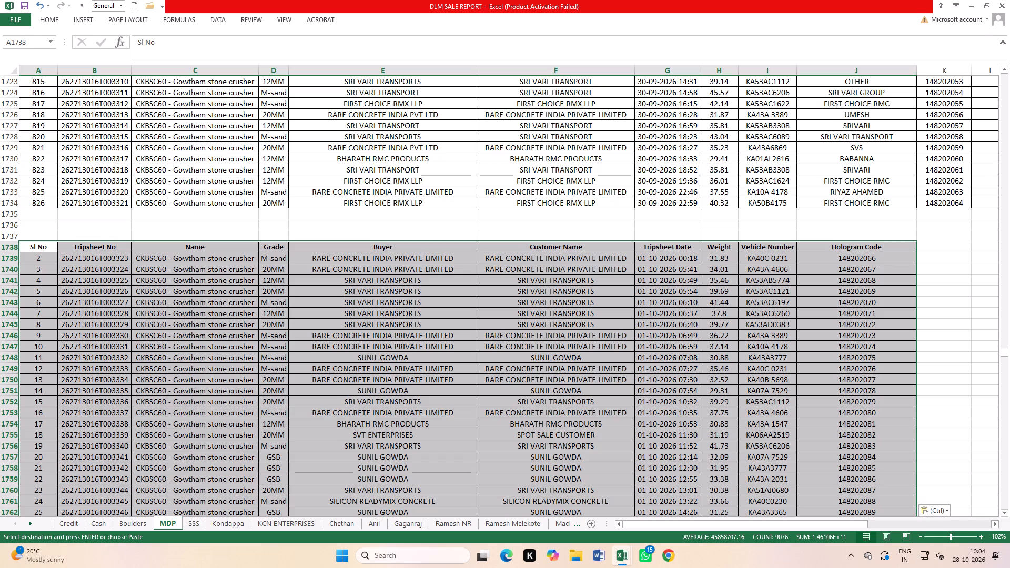
Save the DLM SALE REPORT workbook with the pasted October trip-sheet records.
{"action": "left_click", "coordinate": [501, 400]}
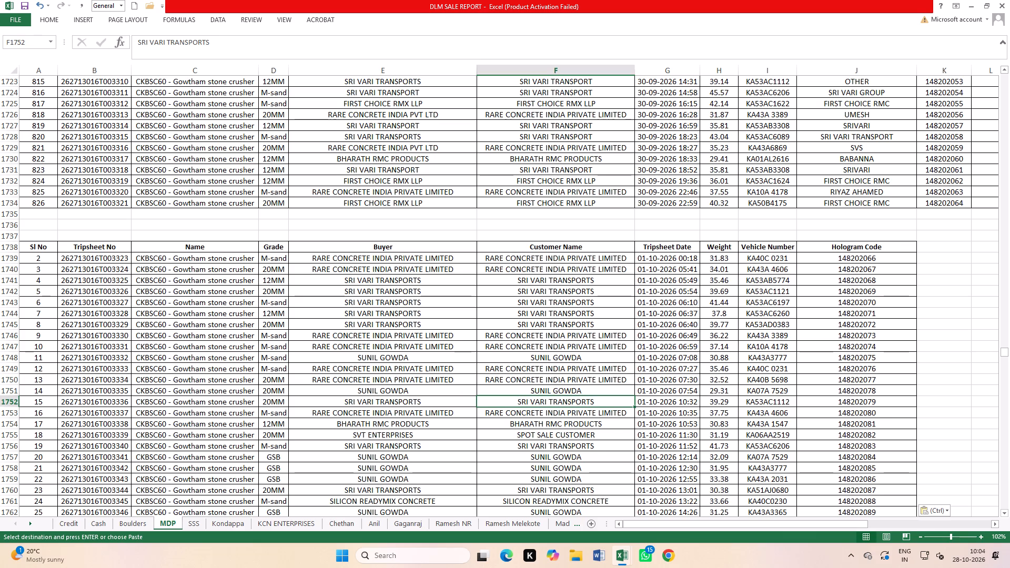
{"action": "triple_click", "coordinate": [23, 4]}
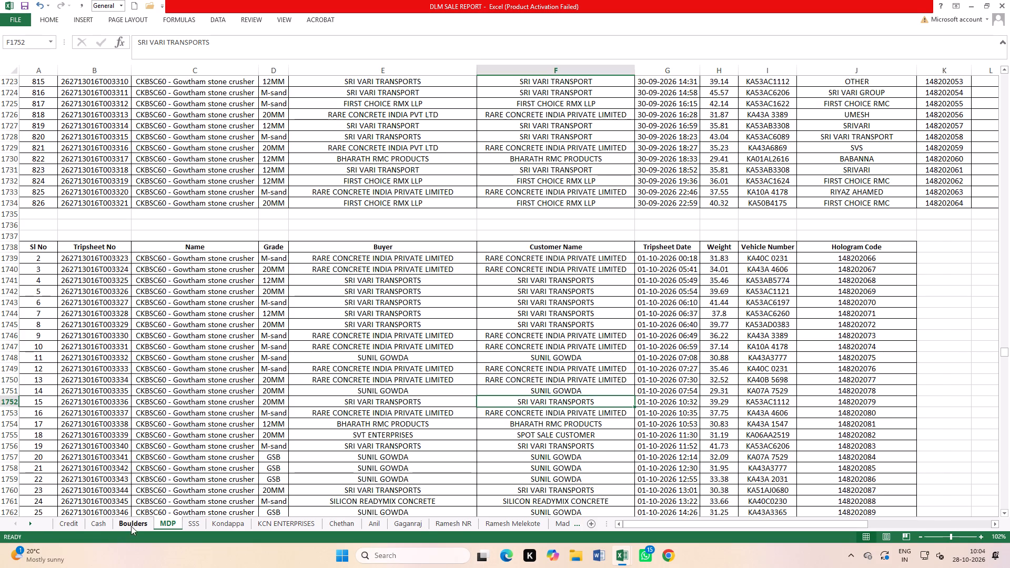
On the Credit sheet, auto-fit the Location column's width to its contents.
{"action": "left_click", "coordinate": [73, 524]}
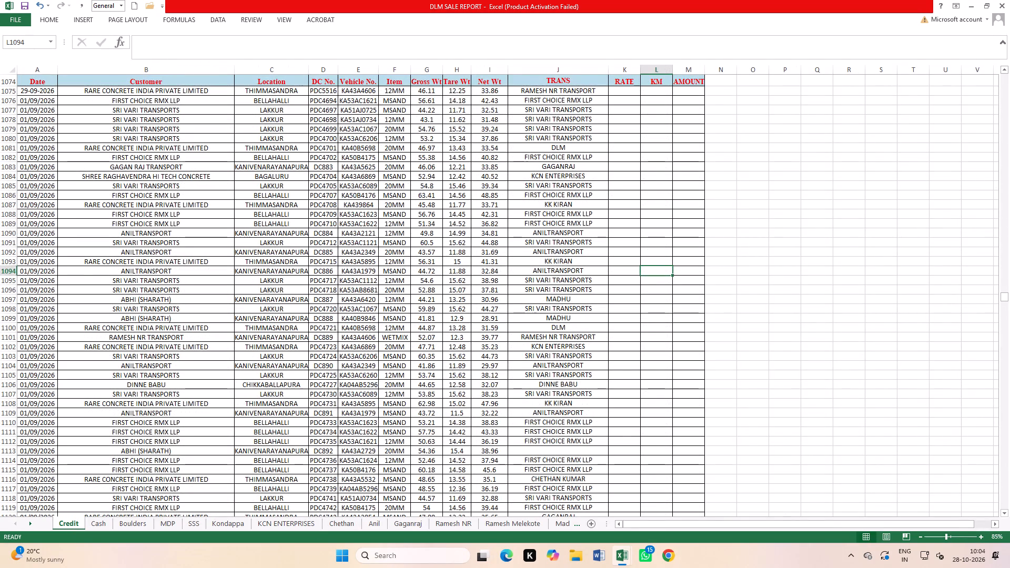
{"action": "double_click", "coordinate": [309, 66]}
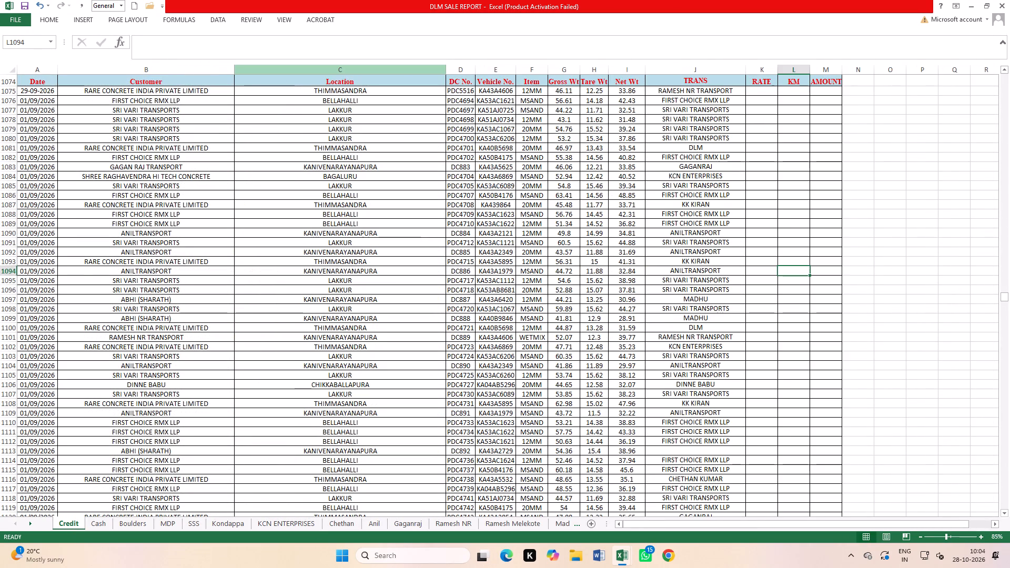
{"action": "left_click", "coordinate": [325, 332]}
Switch to the New Microsoft Excel Worksheet - Copy workbook and close it.
{"action": "key", "text": "ctrl+Tab"}
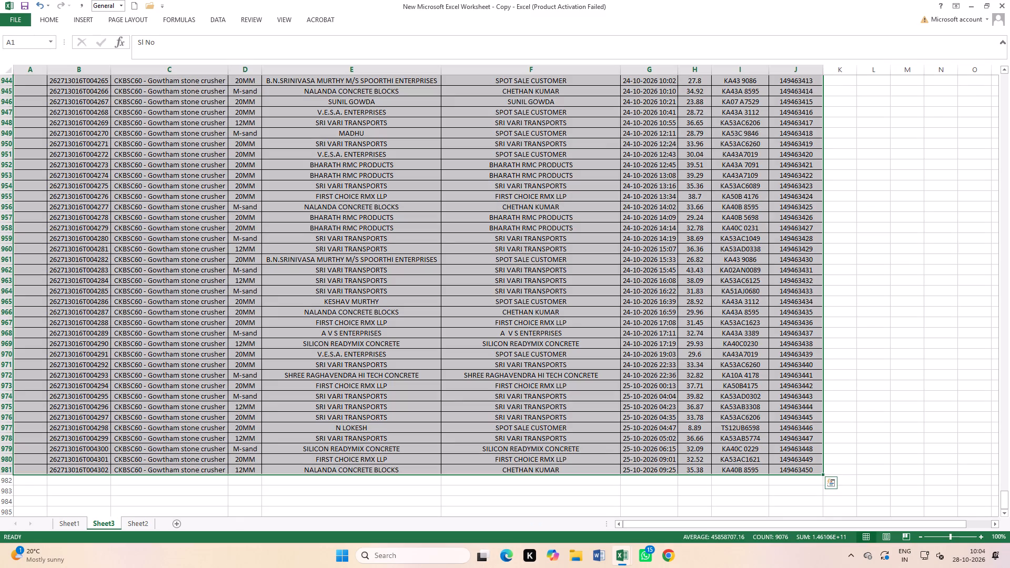
{"action": "left_click", "coordinate": [855, 155]}
{"action": "left_click", "coordinate": [1009, 5]}
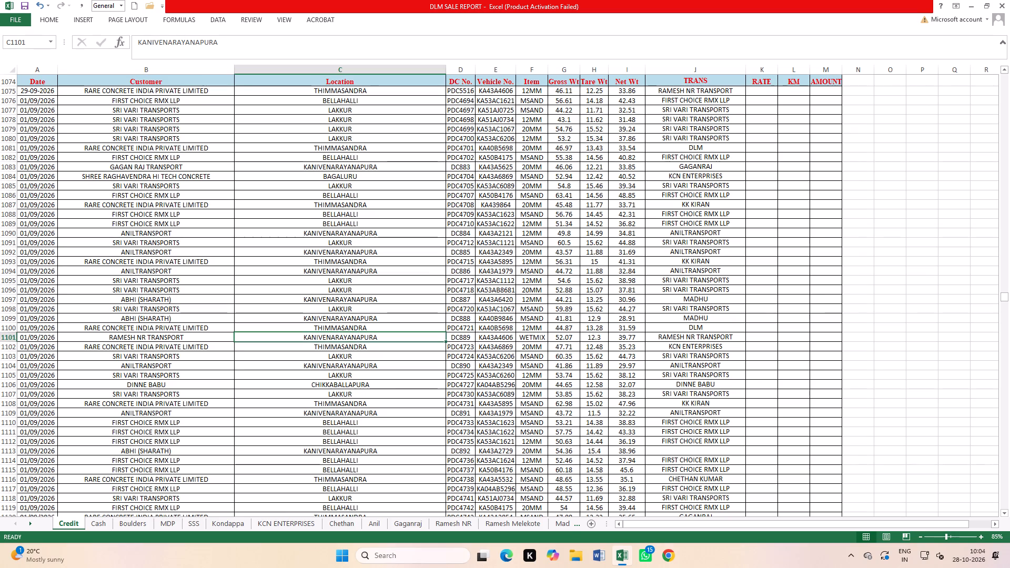
Open the ggggggg workbook from the Downloads folder.
{"action": "left_click", "coordinate": [578, 559]}
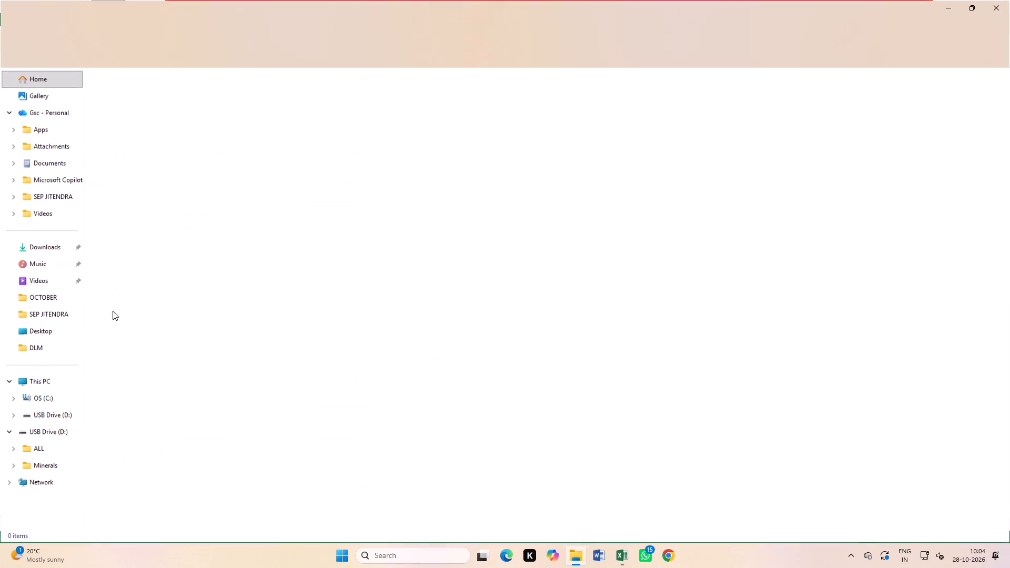
{"action": "left_click", "coordinate": [45, 247]}
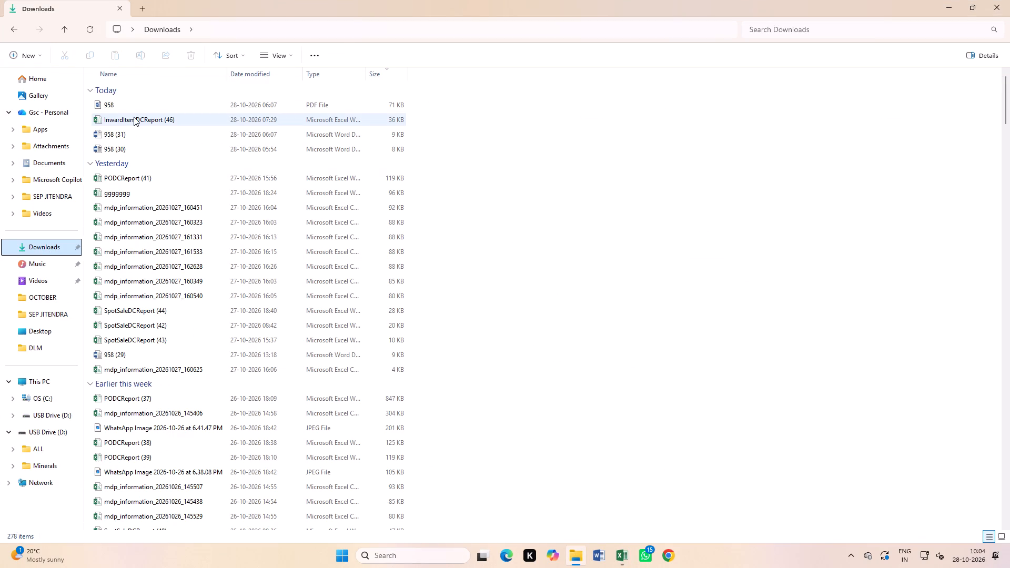
{"action": "double_click", "coordinate": [126, 189]}
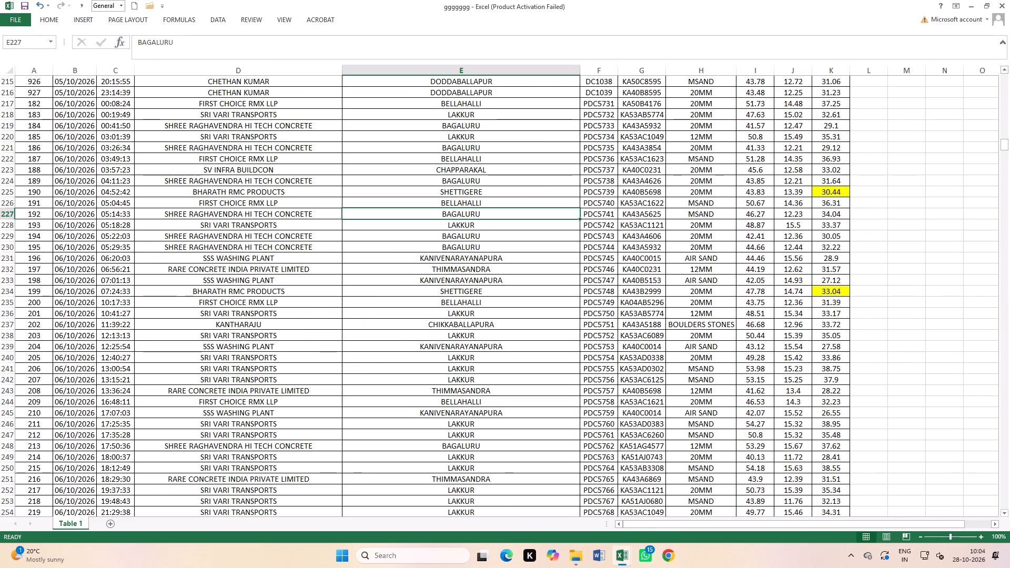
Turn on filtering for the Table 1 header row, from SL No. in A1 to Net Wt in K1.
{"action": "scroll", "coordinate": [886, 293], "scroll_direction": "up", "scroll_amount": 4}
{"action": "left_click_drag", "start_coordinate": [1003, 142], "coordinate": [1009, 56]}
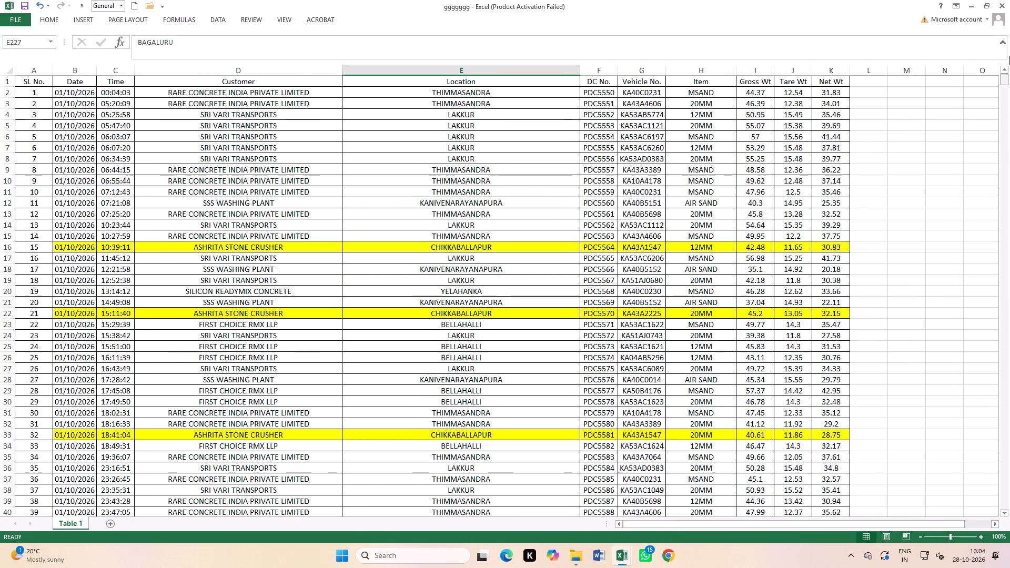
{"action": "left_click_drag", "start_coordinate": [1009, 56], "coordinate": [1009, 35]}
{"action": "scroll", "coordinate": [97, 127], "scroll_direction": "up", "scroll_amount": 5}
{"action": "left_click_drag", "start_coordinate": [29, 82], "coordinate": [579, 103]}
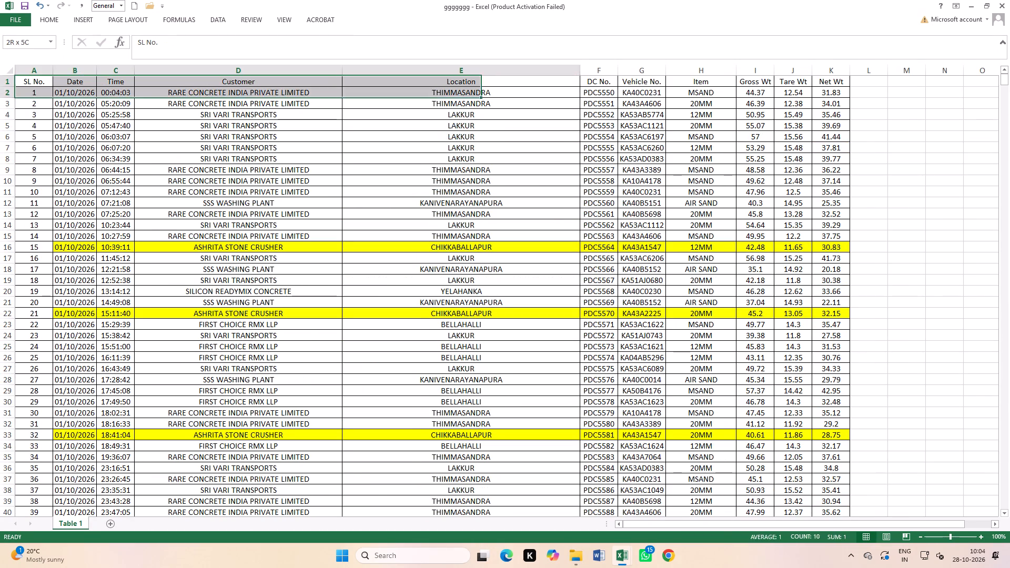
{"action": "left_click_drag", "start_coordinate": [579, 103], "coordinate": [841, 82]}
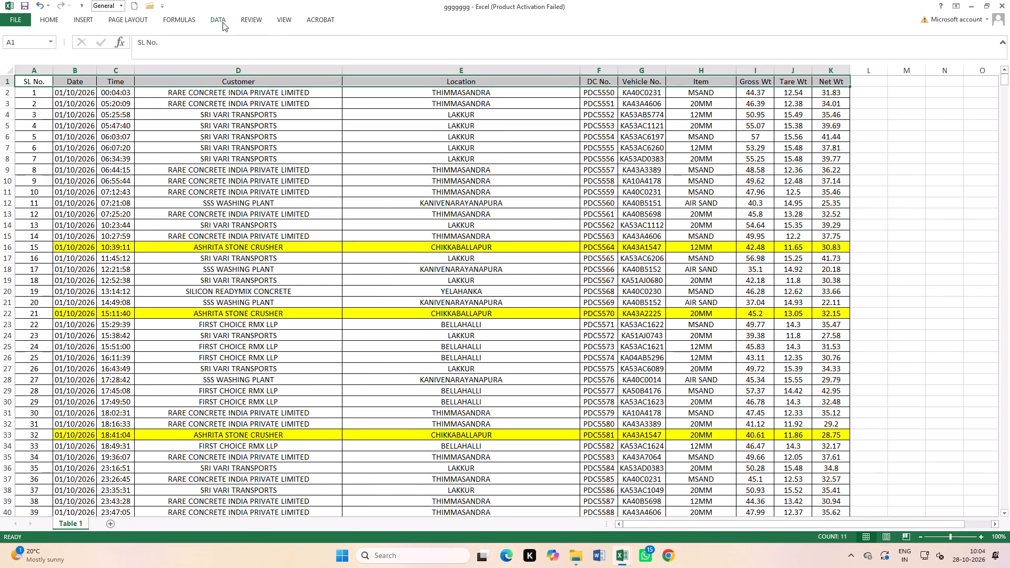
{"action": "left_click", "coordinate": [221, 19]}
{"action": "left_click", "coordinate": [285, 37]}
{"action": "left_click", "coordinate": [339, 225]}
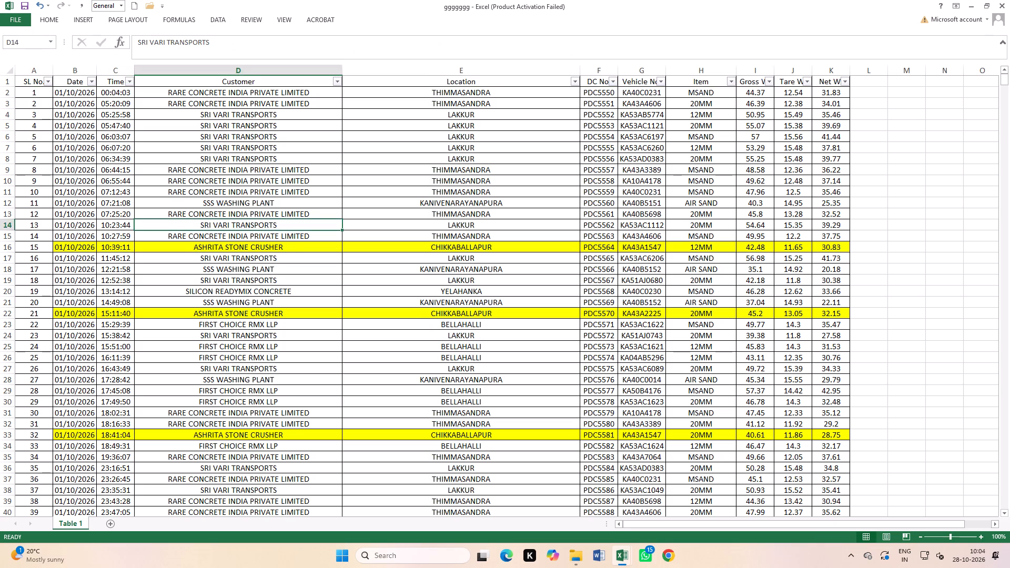
Search the Customer column's filter list for "kri", leaving the table unfiltered.
{"action": "left_click", "coordinate": [335, 79]}
{"action": "left_click", "coordinate": [272, 171]}
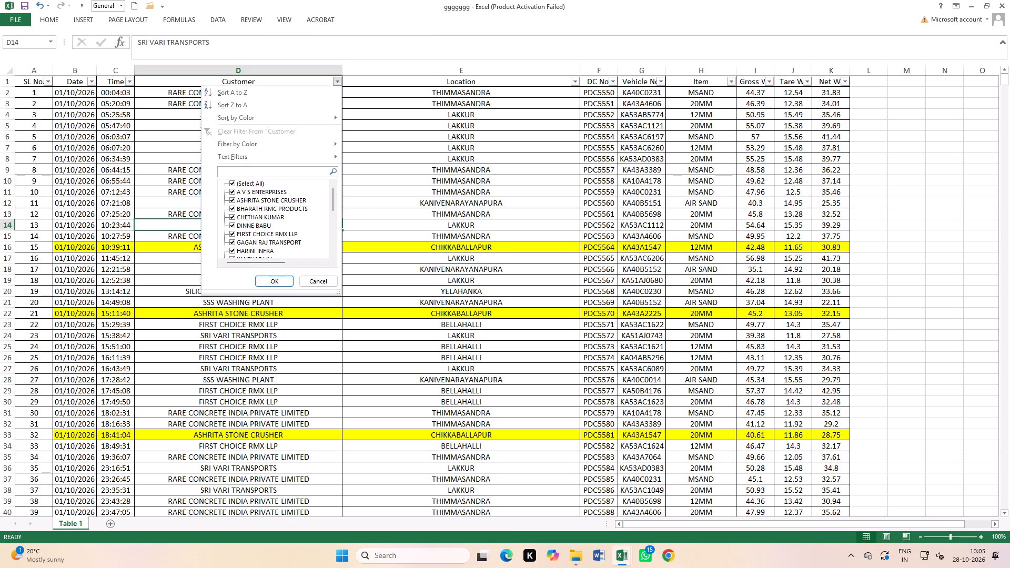
{"action": "type", "text": "kri"}
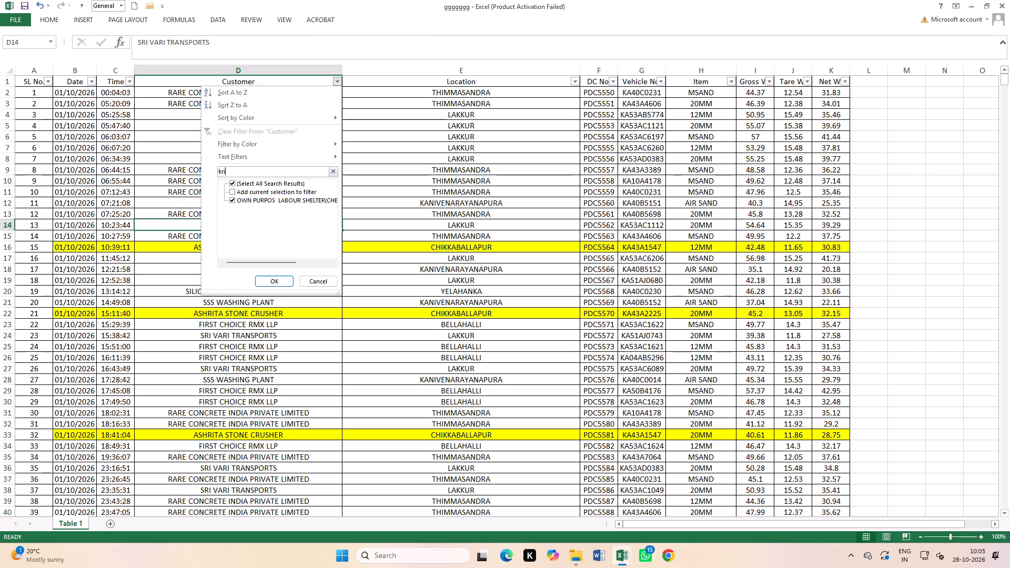
{"action": "key", "text": "BackSpace"}
{"action": "key", "text": "BackSpace"}
{"action": "key", "text": "BackSpace"}
{"action": "key", "text": "BackSpace"}
{"action": "key", "text": "BackSpace"}
{"action": "key", "text": "BackSpace"}
{"action": "key", "text": "BackSpace"}
{"action": "key", "text": "BackSpace"}
{"action": "key", "text": "BackSpace"}
{"action": "key", "text": "BackSpace"}
{"action": "key", "text": "BackSpace"}
{"action": "key", "text": "BackSpace"}
{"action": "key", "text": "BackSpace"}
{"action": "key", "text": "BackSpace"}
{"action": "key", "text": "BackSpace"}
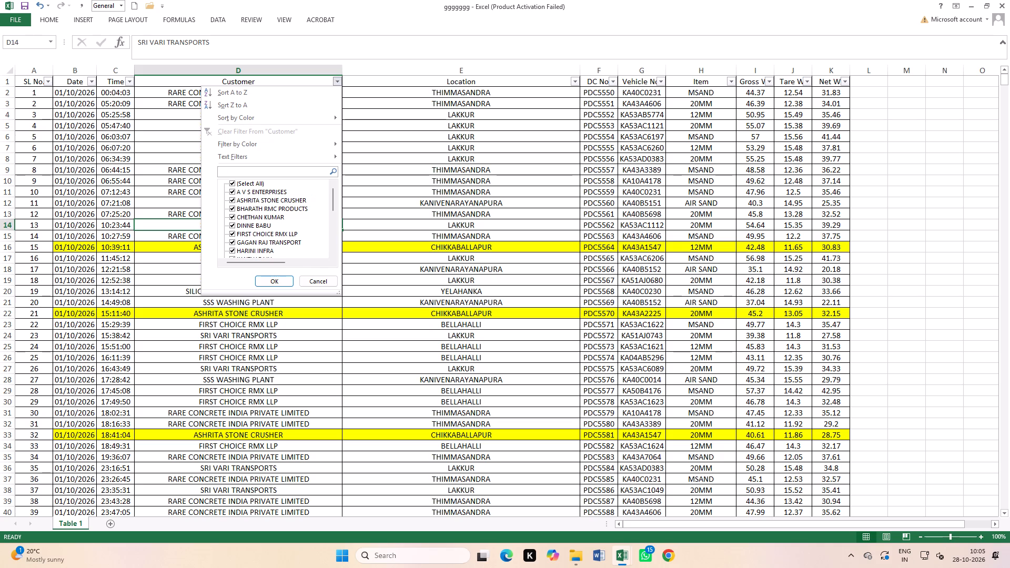
{"action": "left_click", "coordinate": [408, 361]}
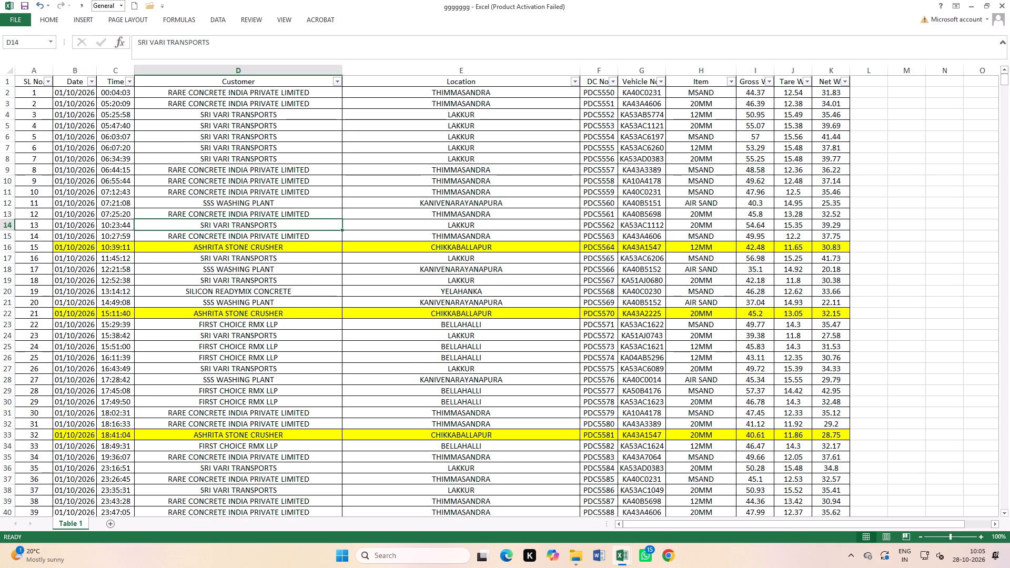
Search the Customer column's filter list again for "KRI" without applying a filter.
{"action": "left_click", "coordinate": [387, 307]}
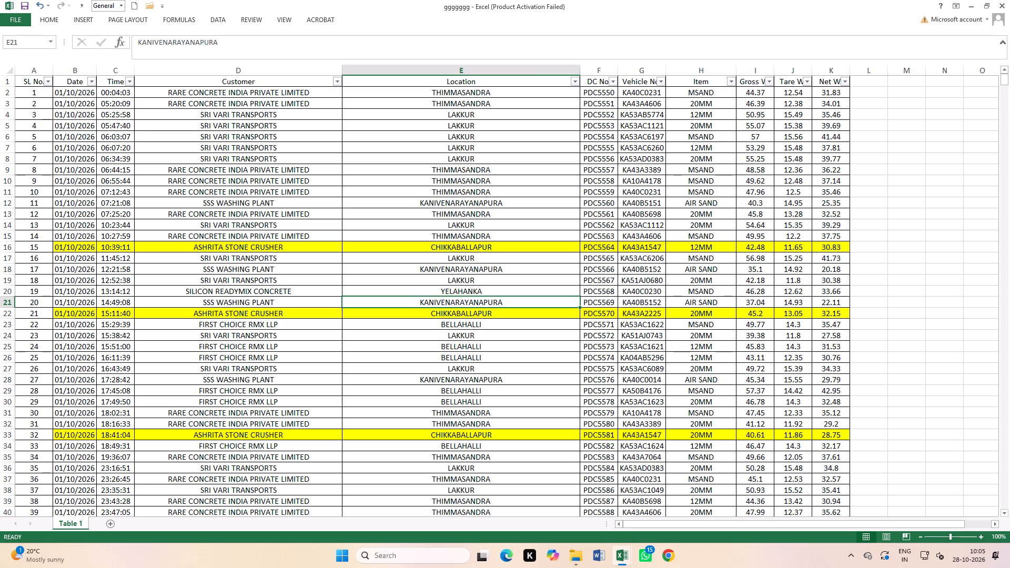
{"action": "left_click", "coordinate": [337, 83]}
{"action": "left_click", "coordinate": [259, 164]}
{"action": "left_click", "coordinate": [254, 175]}
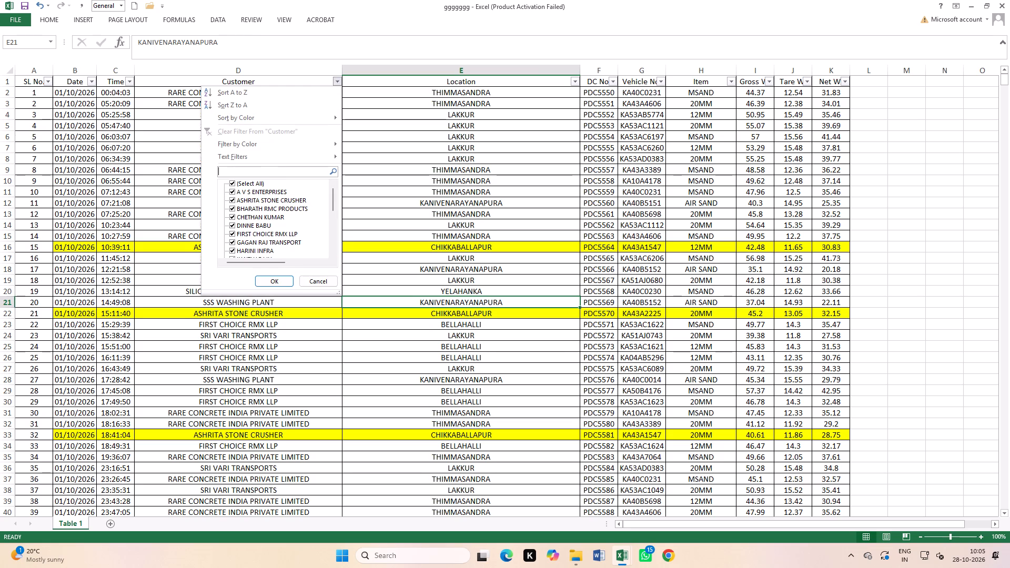
{"action": "type", "text": "KRI"}
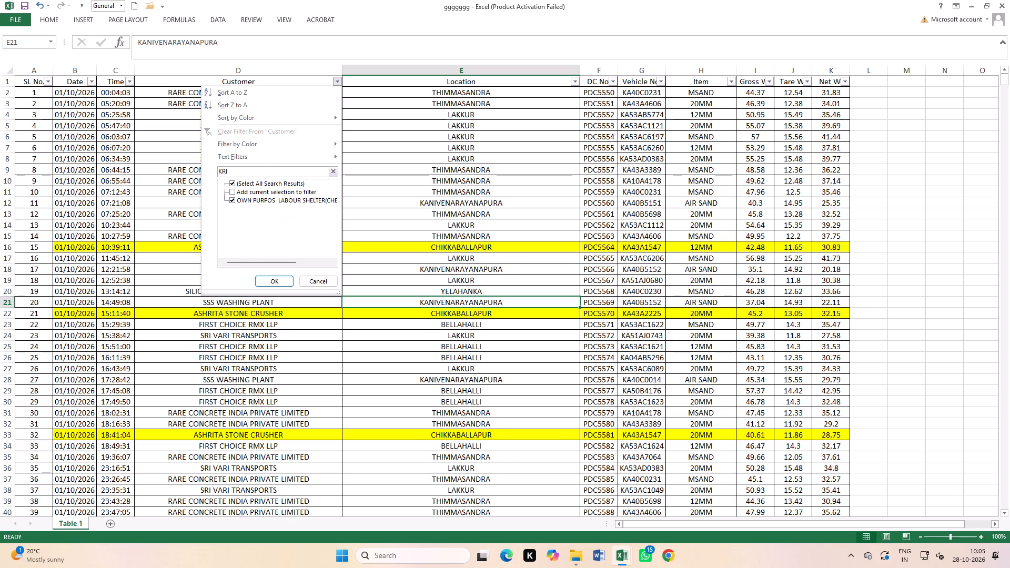
{"action": "key", "text": "BackSpace"}
{"action": "key", "text": "BackSpace"}
{"action": "key", "text": "BackSpace"}
{"action": "key", "text": "BackSpace"}
{"action": "key", "text": "BackSpace"}
{"action": "key", "text": "BackSpace"}
{"action": "key", "text": "BackSpace"}
{"action": "key", "text": "BackSpace"}
{"action": "key", "text": "BackSpace"}
{"action": "key", "text": "BackSpace"}
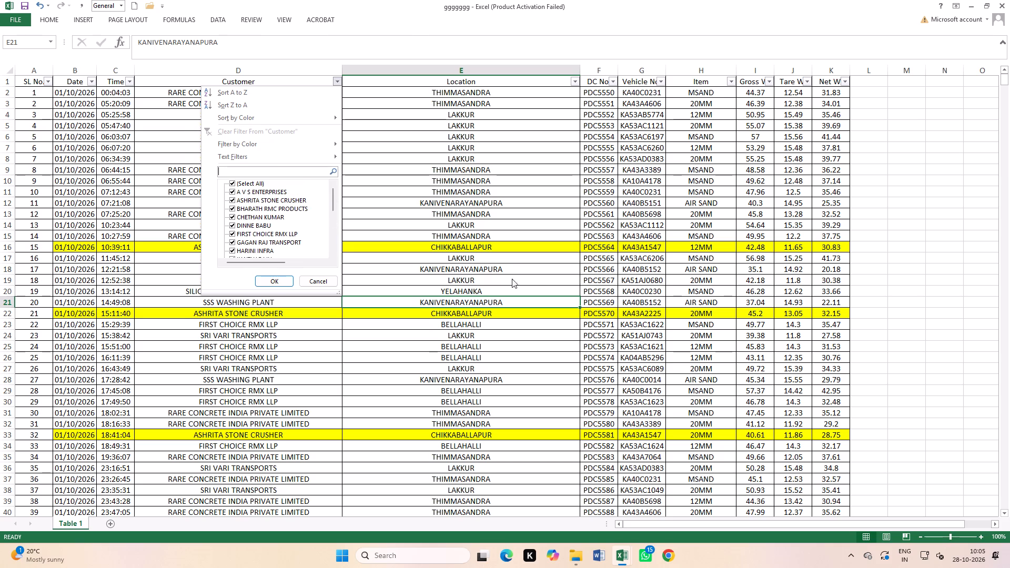
{"action": "left_click", "coordinate": [533, 280]}
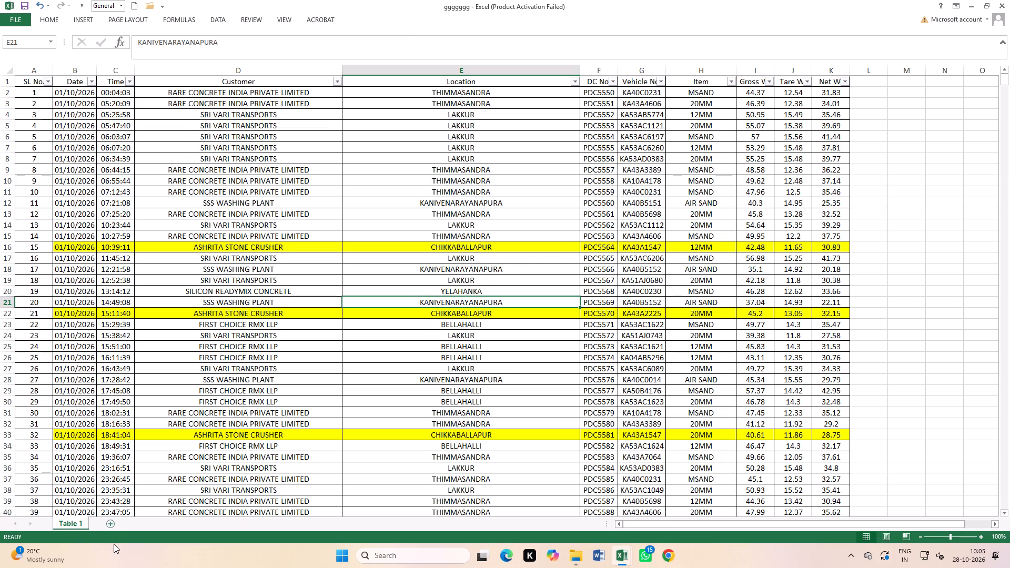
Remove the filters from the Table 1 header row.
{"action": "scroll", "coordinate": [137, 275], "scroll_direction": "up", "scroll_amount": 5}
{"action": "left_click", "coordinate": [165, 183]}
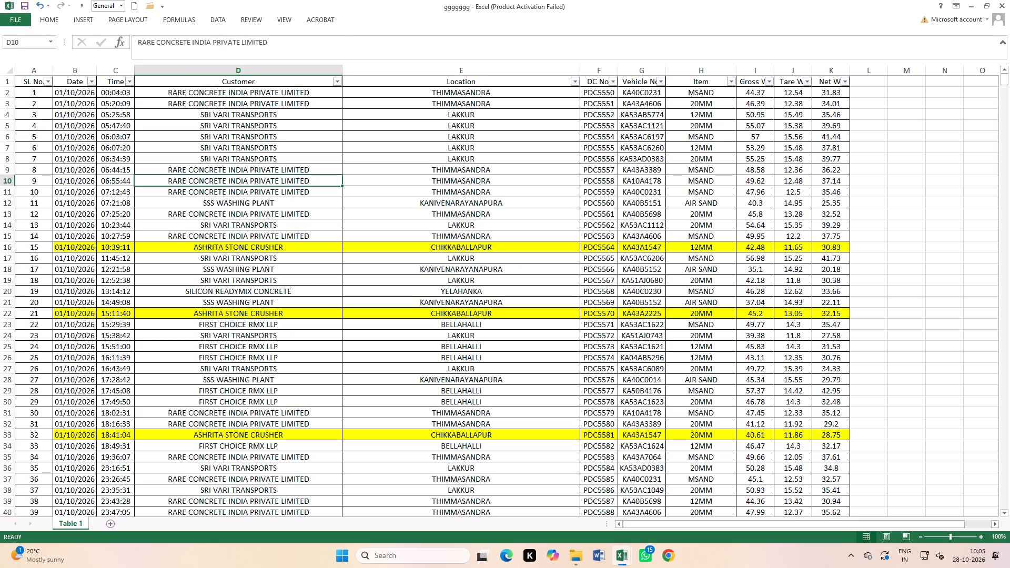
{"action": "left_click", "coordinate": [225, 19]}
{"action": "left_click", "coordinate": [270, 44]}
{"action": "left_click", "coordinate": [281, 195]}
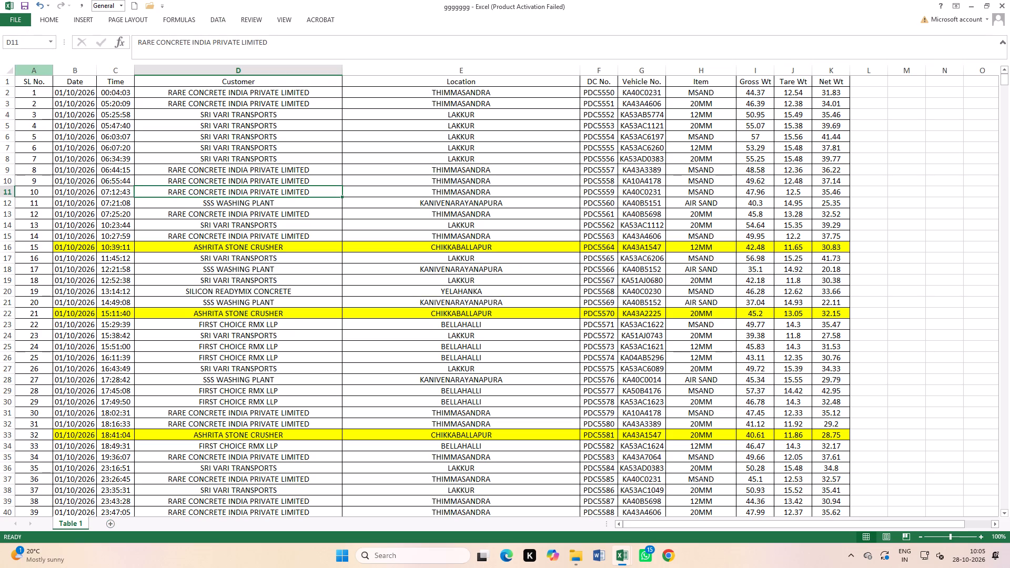
Copy the whole October delivery table on Table 1, from the SL No. header in A1 to the last record in K1013.
{"action": "left_click_drag", "start_coordinate": [33, 83], "coordinate": [782, 480]}
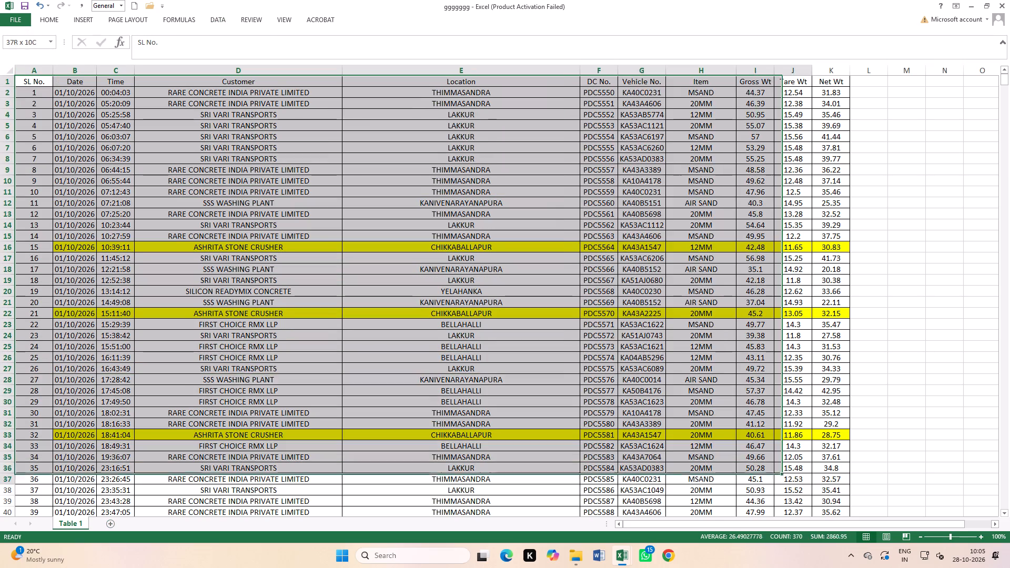
{"action": "left_click_drag", "start_coordinate": [782, 480], "coordinate": [810, 533]}
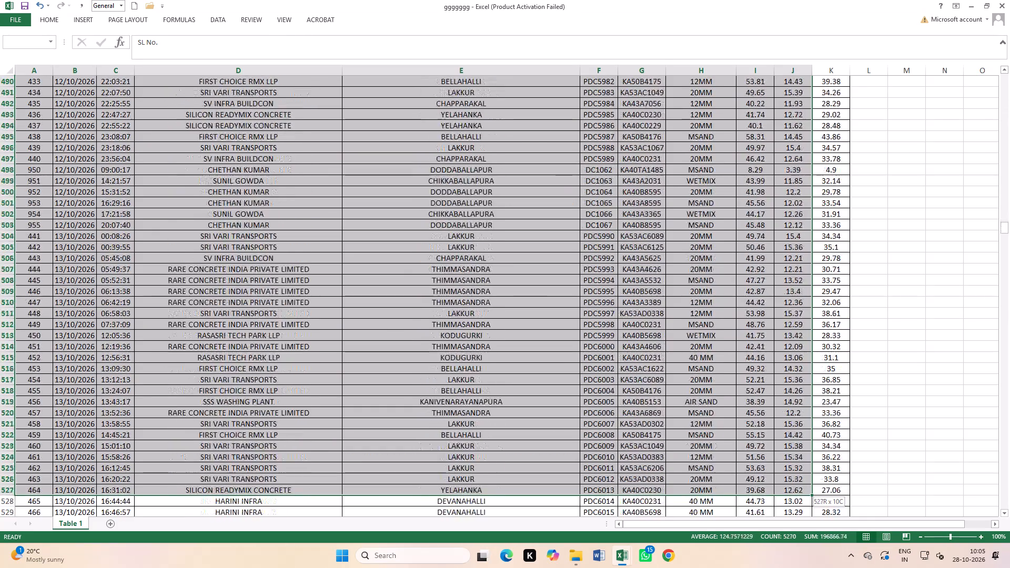
{"action": "left_click_drag", "start_coordinate": [810, 533], "coordinate": [840, 519]}
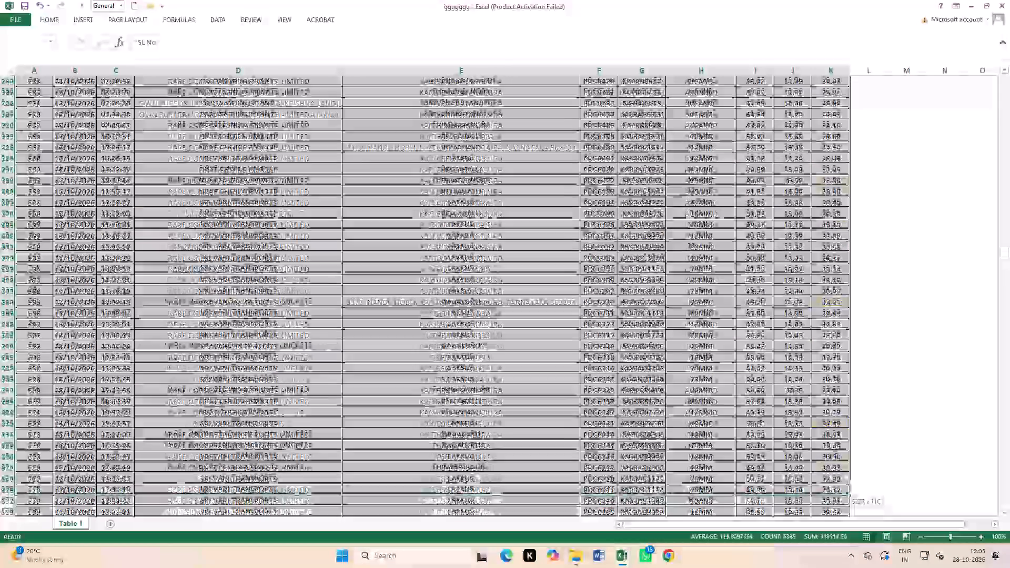
{"action": "left_click_drag", "start_coordinate": [840, 519], "coordinate": [821, 567]}
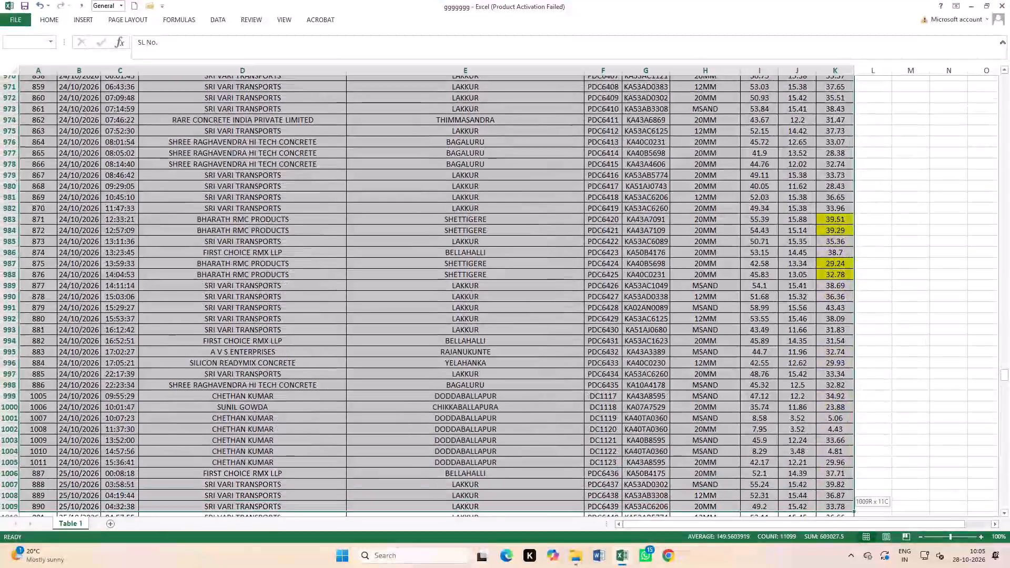
{"action": "left_click_drag", "start_coordinate": [821, 567], "coordinate": [831, 494]}
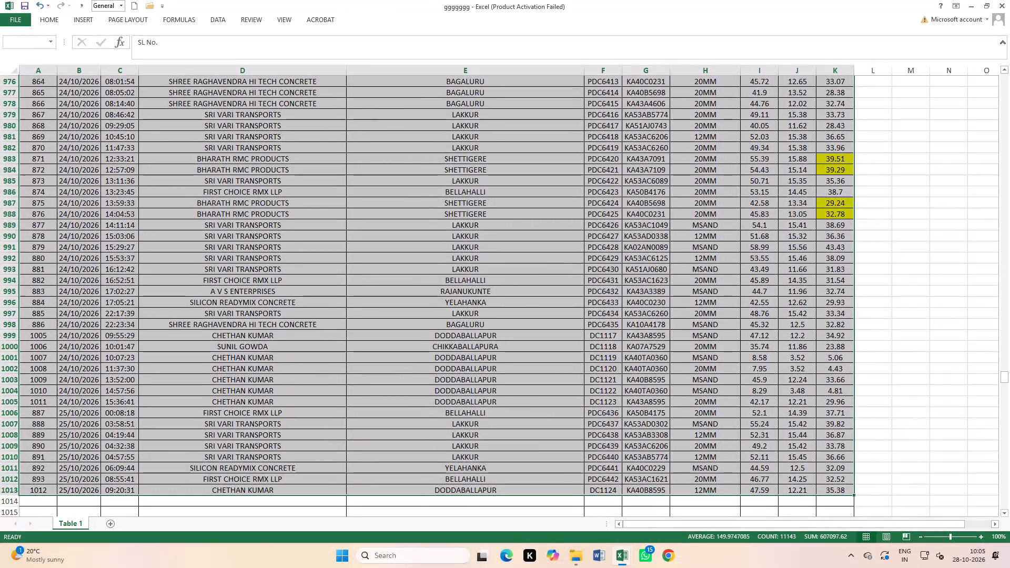
{"action": "key", "text": "ctrl+c"}
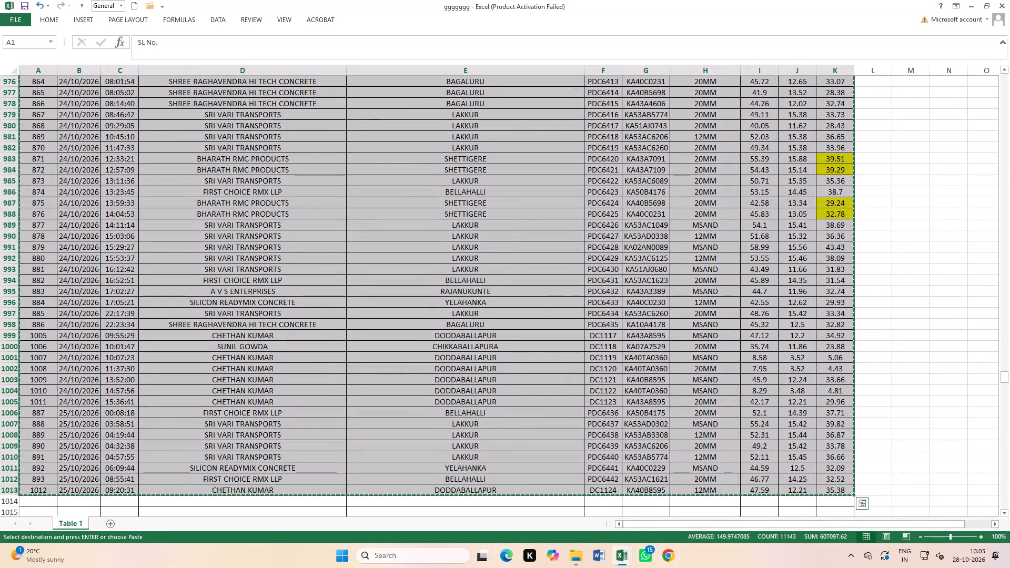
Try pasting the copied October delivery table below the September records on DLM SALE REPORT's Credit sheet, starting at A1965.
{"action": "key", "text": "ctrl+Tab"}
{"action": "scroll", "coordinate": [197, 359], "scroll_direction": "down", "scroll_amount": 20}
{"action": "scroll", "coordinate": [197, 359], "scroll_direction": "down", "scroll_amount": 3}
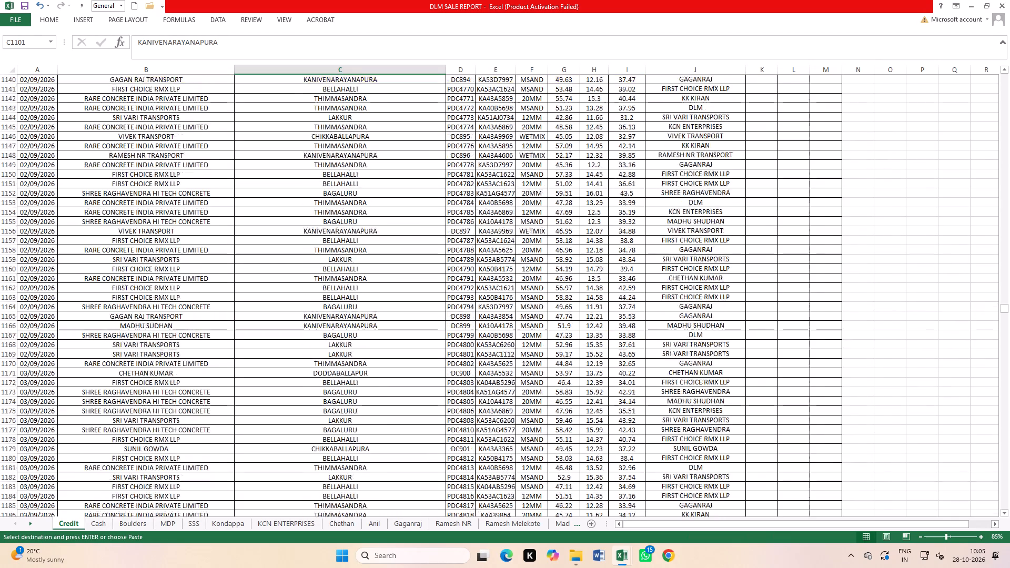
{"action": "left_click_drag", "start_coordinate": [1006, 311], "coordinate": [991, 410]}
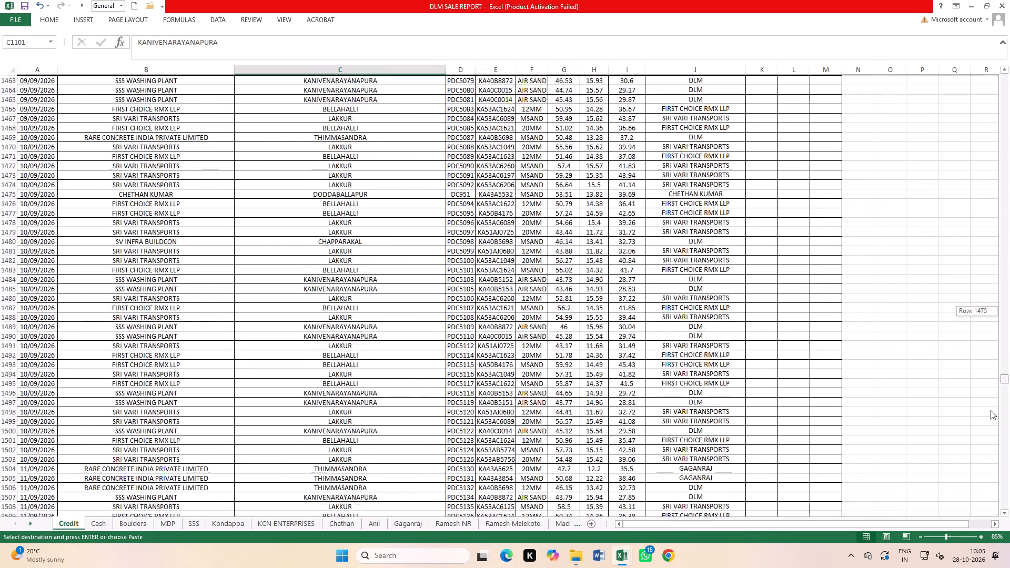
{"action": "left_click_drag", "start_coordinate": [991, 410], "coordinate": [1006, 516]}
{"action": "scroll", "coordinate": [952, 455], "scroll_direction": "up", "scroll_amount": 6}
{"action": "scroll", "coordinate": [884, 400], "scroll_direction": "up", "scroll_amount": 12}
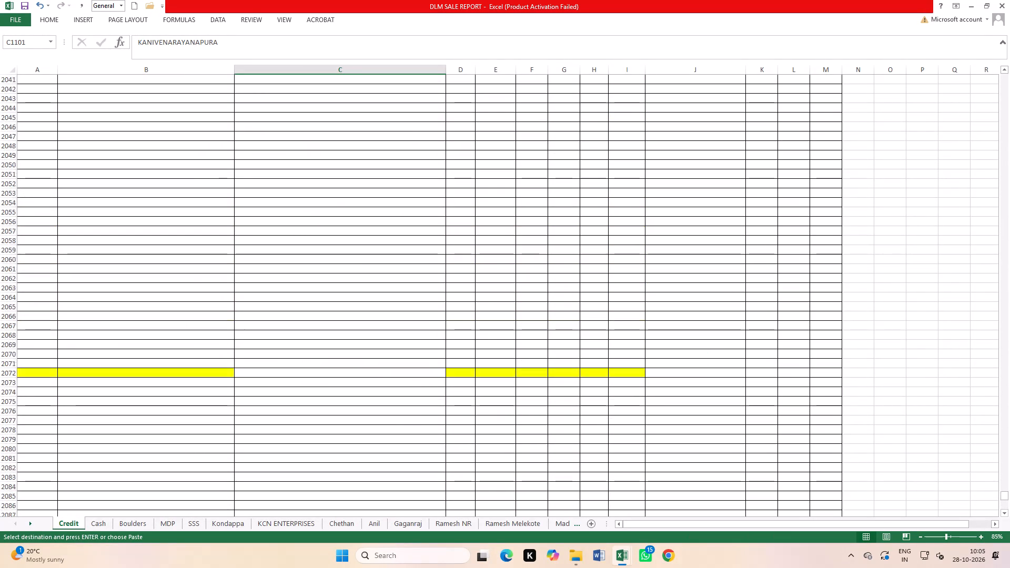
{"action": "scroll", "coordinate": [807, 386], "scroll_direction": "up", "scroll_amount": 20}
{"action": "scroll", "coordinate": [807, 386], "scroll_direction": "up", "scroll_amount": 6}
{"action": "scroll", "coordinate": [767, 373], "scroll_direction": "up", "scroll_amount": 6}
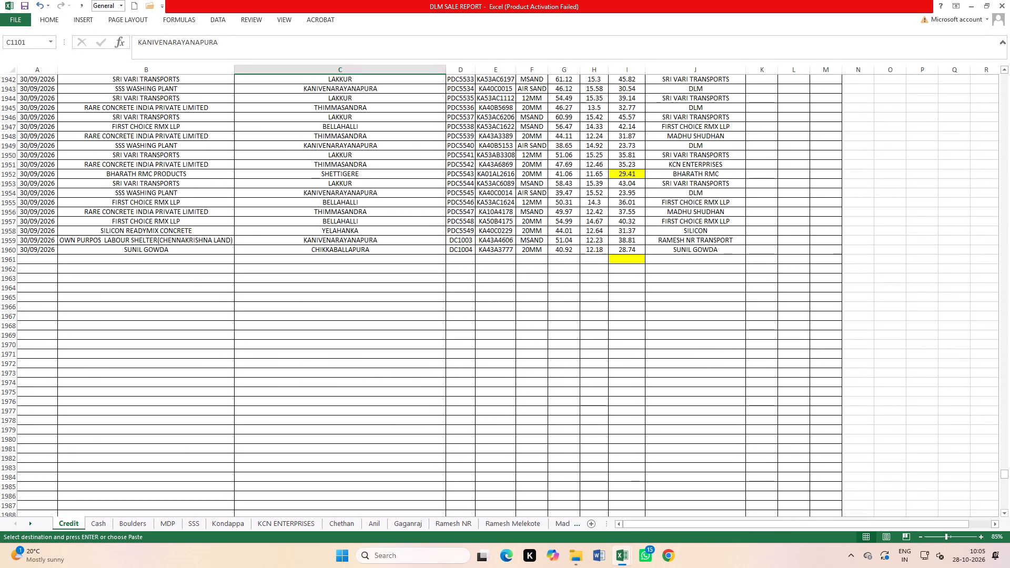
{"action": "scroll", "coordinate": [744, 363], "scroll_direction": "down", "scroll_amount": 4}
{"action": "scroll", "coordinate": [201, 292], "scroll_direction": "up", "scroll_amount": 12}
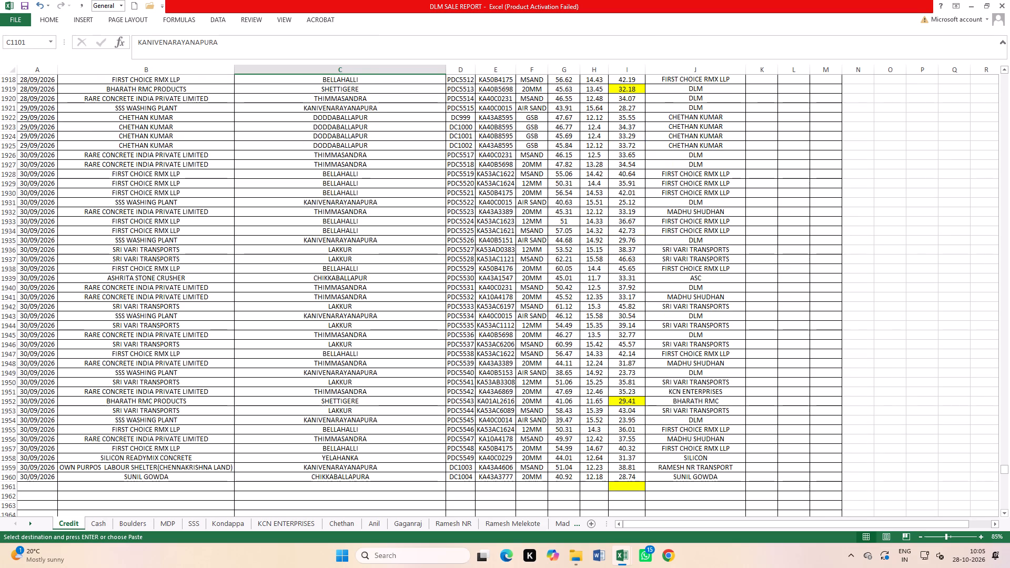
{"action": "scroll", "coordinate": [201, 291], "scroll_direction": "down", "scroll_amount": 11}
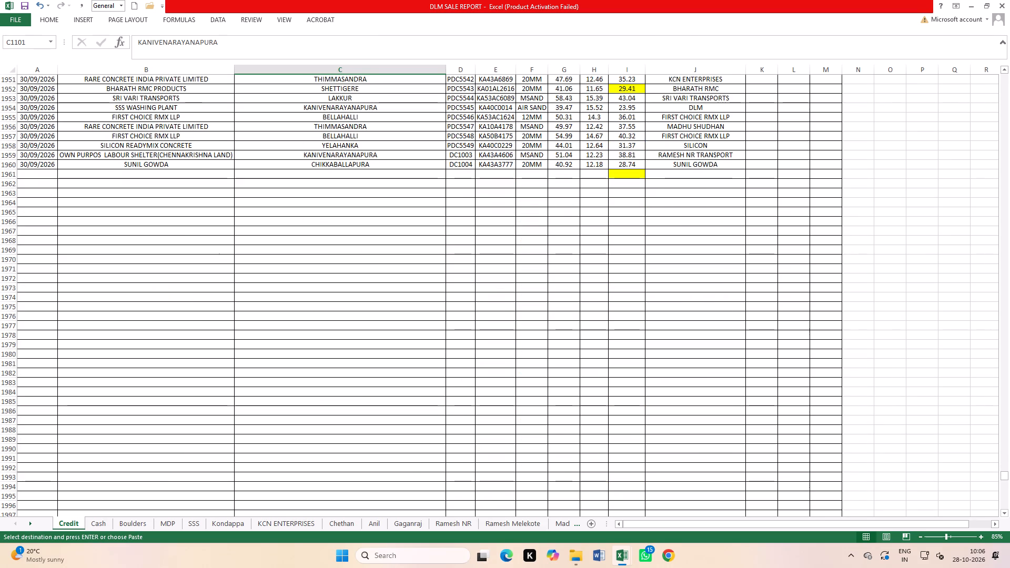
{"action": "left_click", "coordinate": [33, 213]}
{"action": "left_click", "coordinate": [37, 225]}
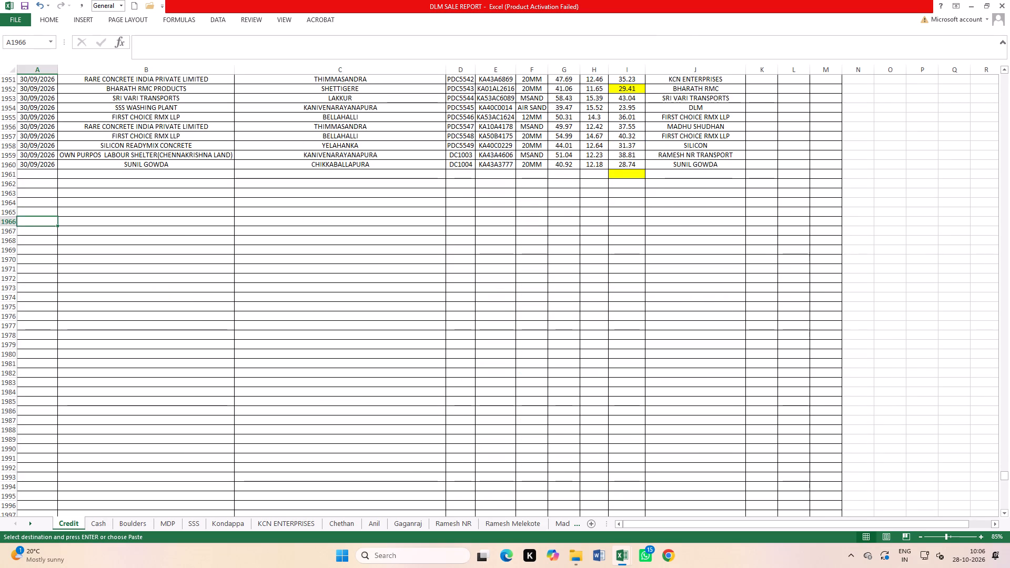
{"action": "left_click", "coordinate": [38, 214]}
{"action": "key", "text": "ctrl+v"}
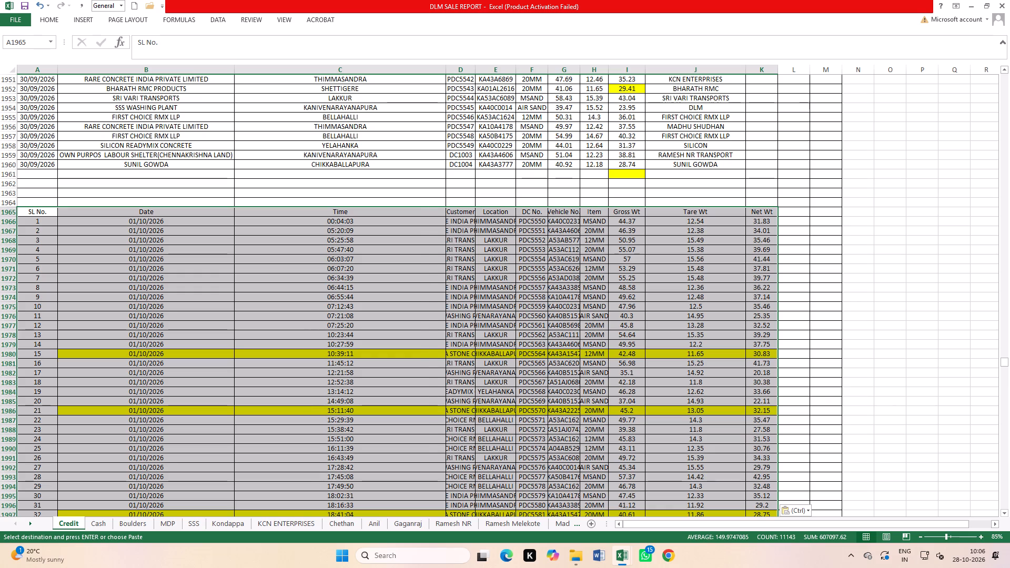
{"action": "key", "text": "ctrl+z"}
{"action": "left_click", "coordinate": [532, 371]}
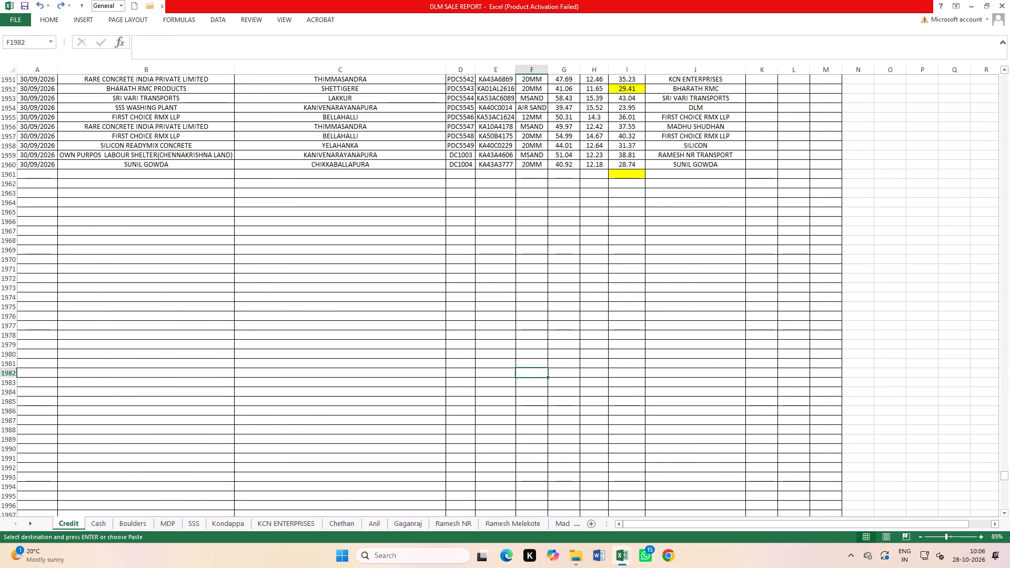
Delete the Time and SL No. columns from the Table 1 sheet of the ggggggg workbook.
{"action": "key", "text": "ctrl+Tab"}
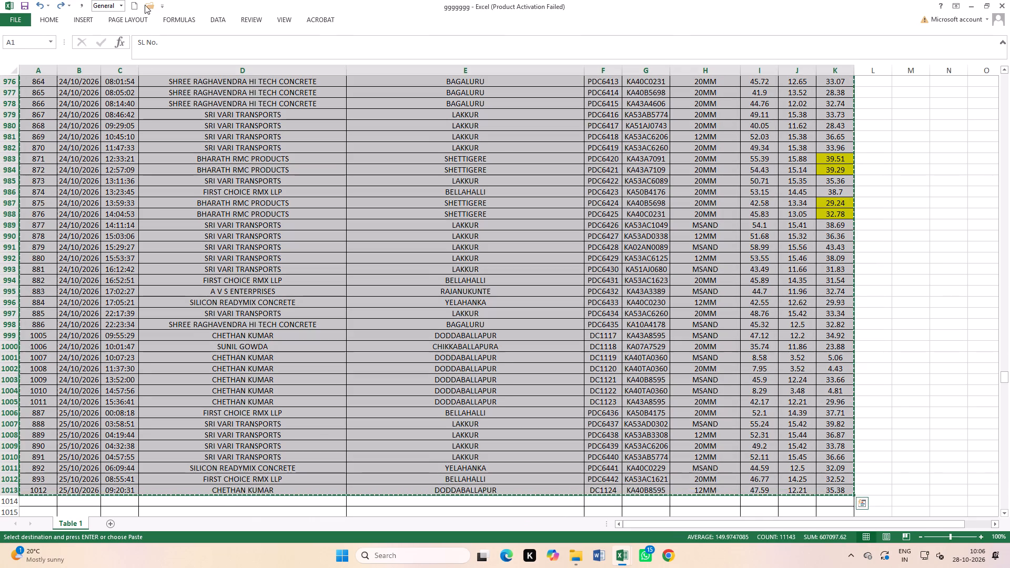
{"action": "left_click", "coordinate": [118, 69]}
{"action": "right_click", "coordinate": [108, 108]}
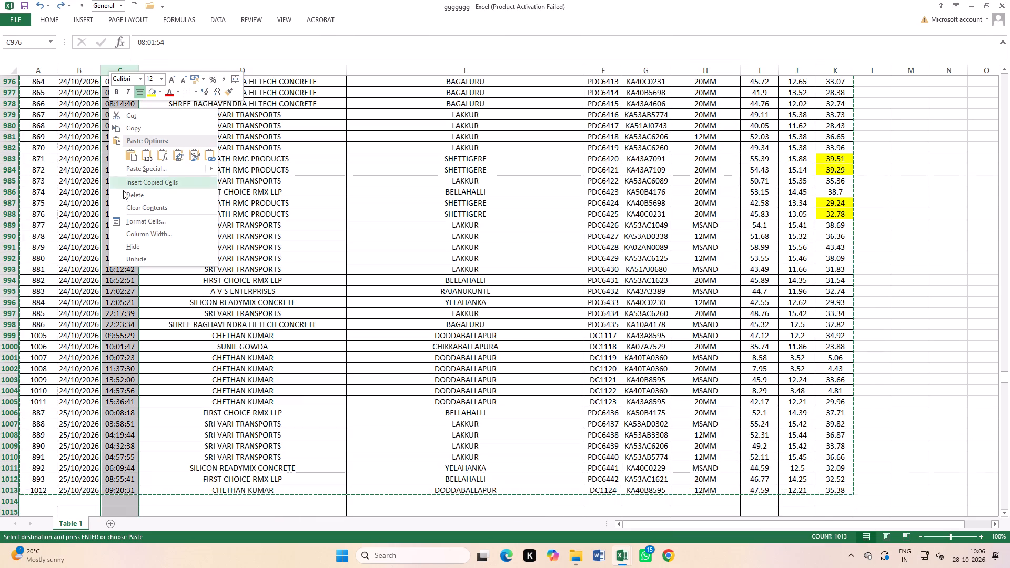
{"action": "left_click", "coordinate": [134, 192]}
{"action": "left_click", "coordinate": [233, 182]}
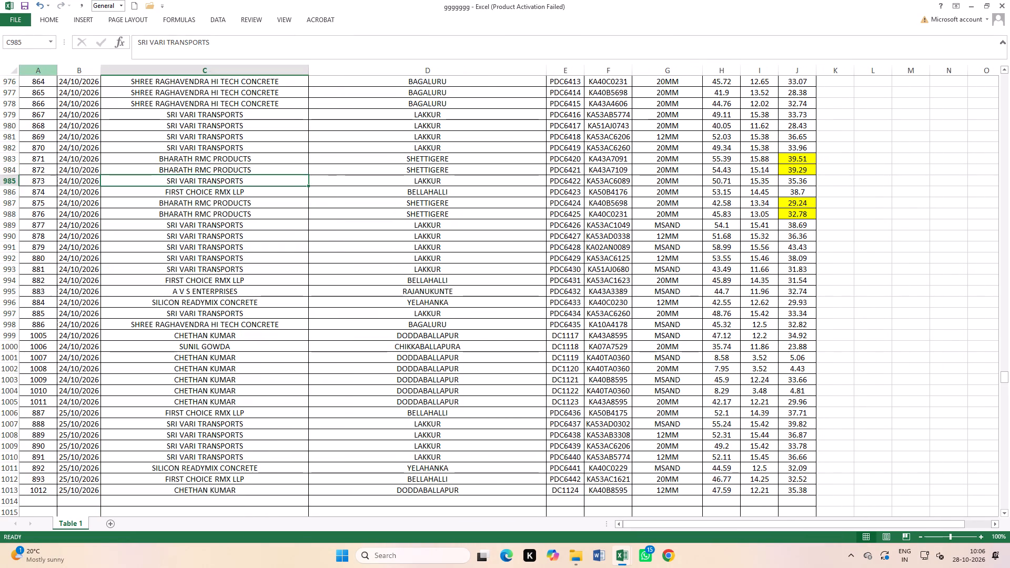
{"action": "left_click", "coordinate": [34, 73]}
{"action": "right_click", "coordinate": [33, 111]}
{"action": "left_click", "coordinate": [60, 198]}
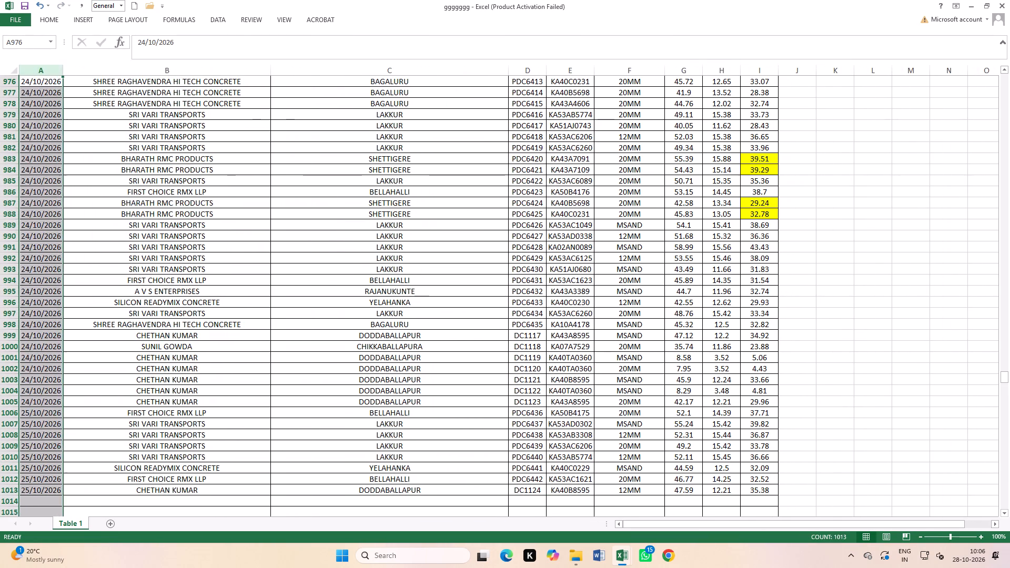
{"action": "left_click", "coordinate": [238, 197]}
Copy the trimmed October delivery table on Table 1, from the Date header in A1 to the last Net Wt value in I1013.
{"action": "left_click_drag", "start_coordinate": [1004, 377], "coordinate": [1009, 313]}
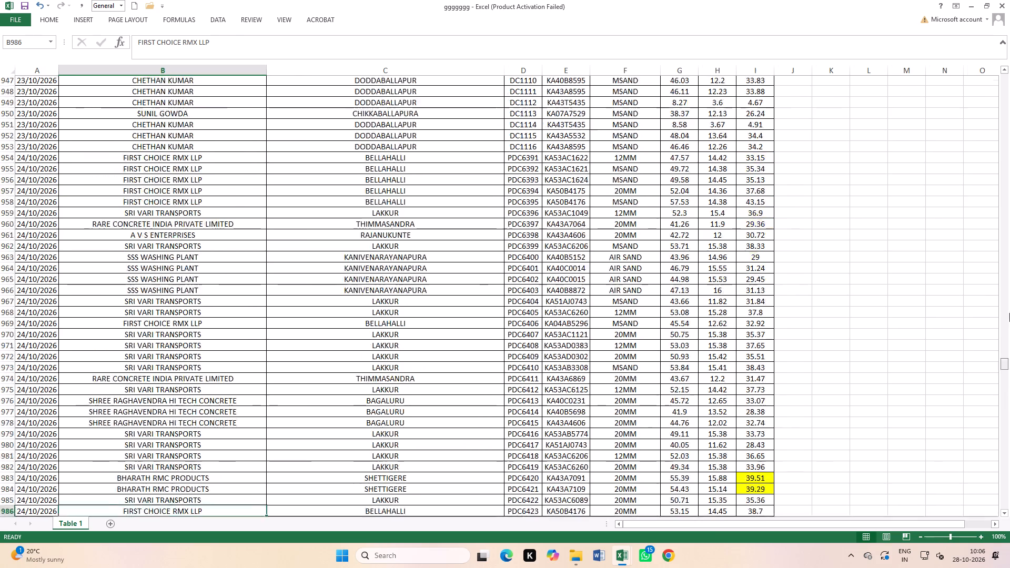
{"action": "left_click_drag", "start_coordinate": [1009, 313], "coordinate": [1009, 0]}
{"action": "left_click", "coordinate": [451, 163]}
{"action": "scroll", "coordinate": [208, 163], "scroll_direction": "up", "scroll_amount": 3}
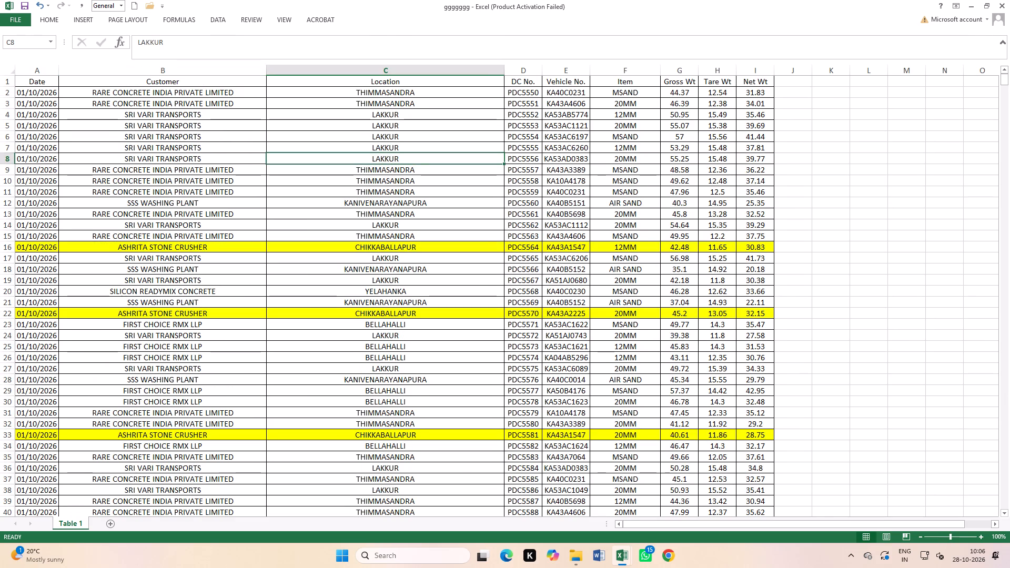
{"action": "left_click_drag", "start_coordinate": [37, 82], "coordinate": [689, 567]}
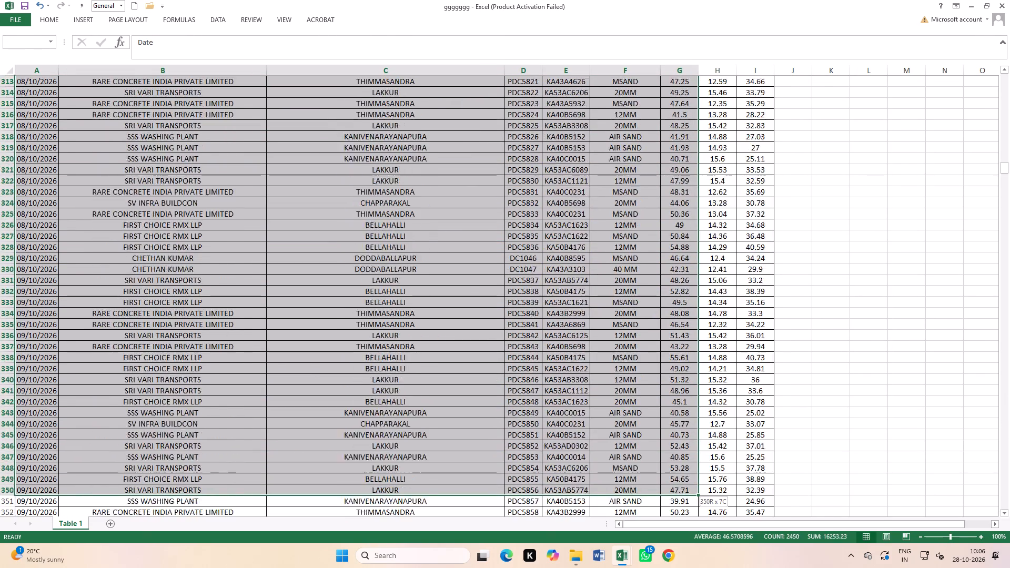
{"action": "left_click_drag", "start_coordinate": [689, 567], "coordinate": [687, 567]}
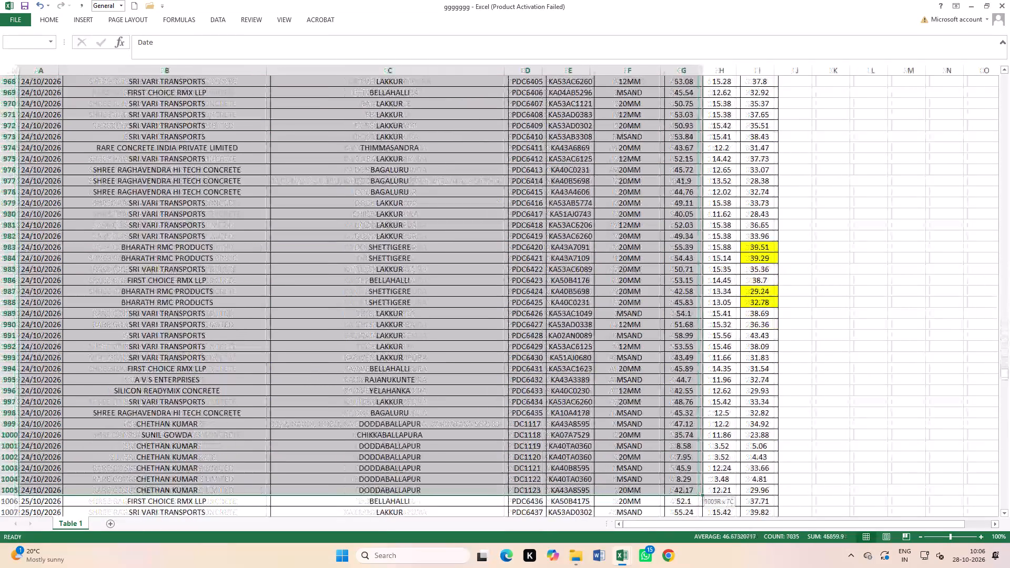
{"action": "left_click_drag", "start_coordinate": [687, 567], "coordinate": [754, 492]}
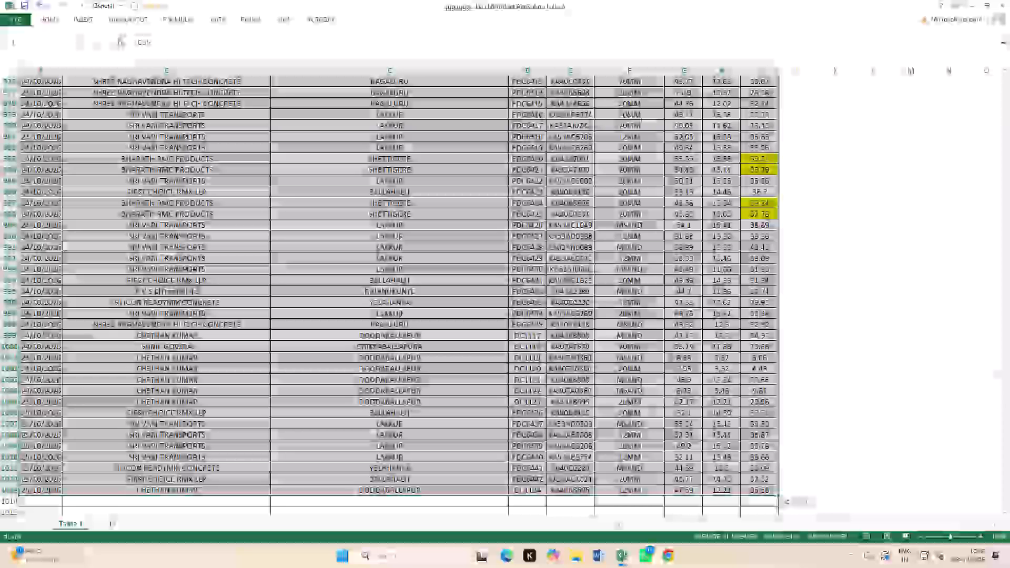
{"action": "key", "text": "ctrl+c"}
Paste the copied October delivery table into the DLM SALE REPORT workbook's Credit sheet, starting at A1964.
{"action": "key", "text": "ctrl+Tab"}
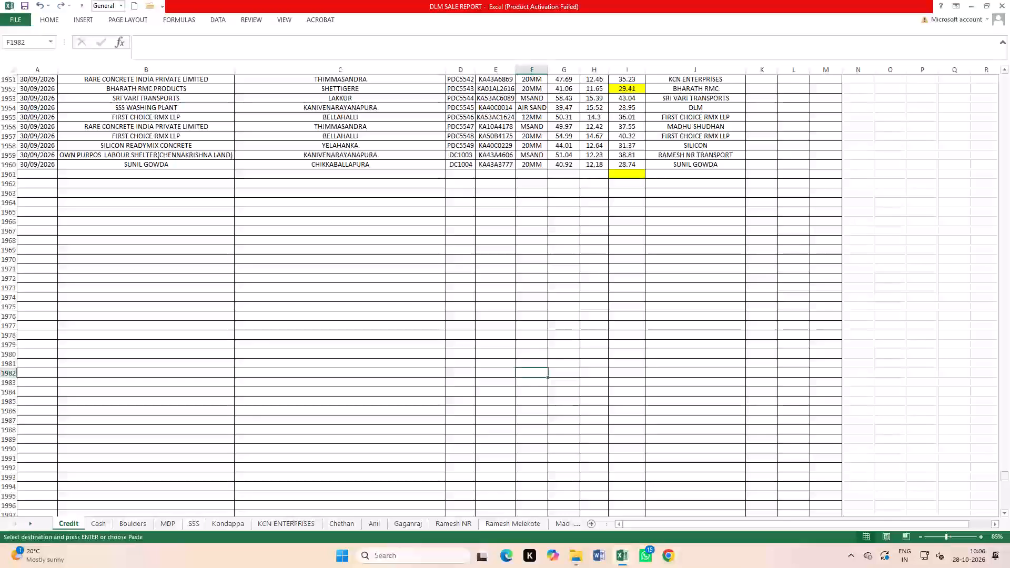
{"action": "left_click", "coordinate": [44, 182]}
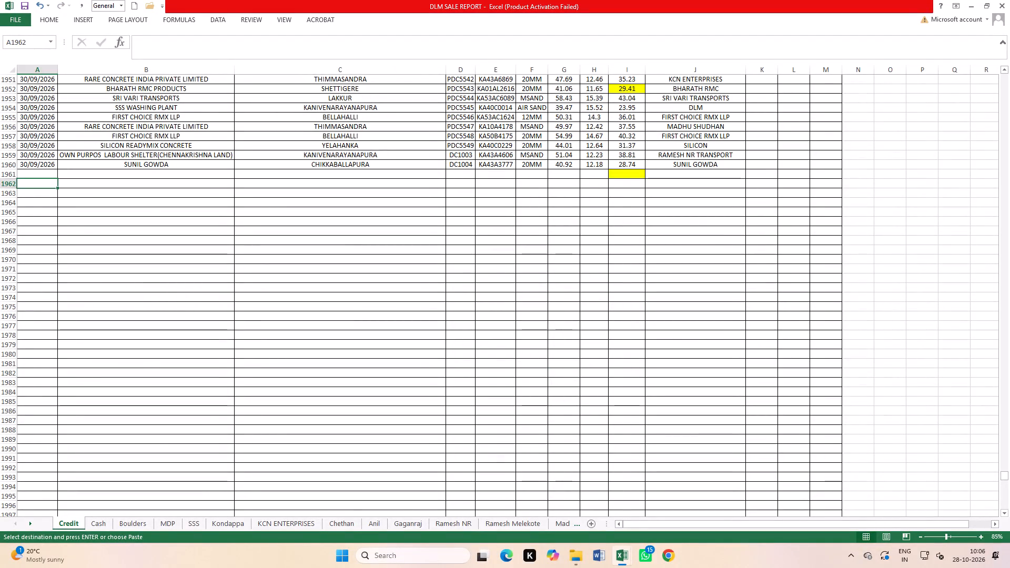
{"action": "left_click", "coordinate": [43, 205]}
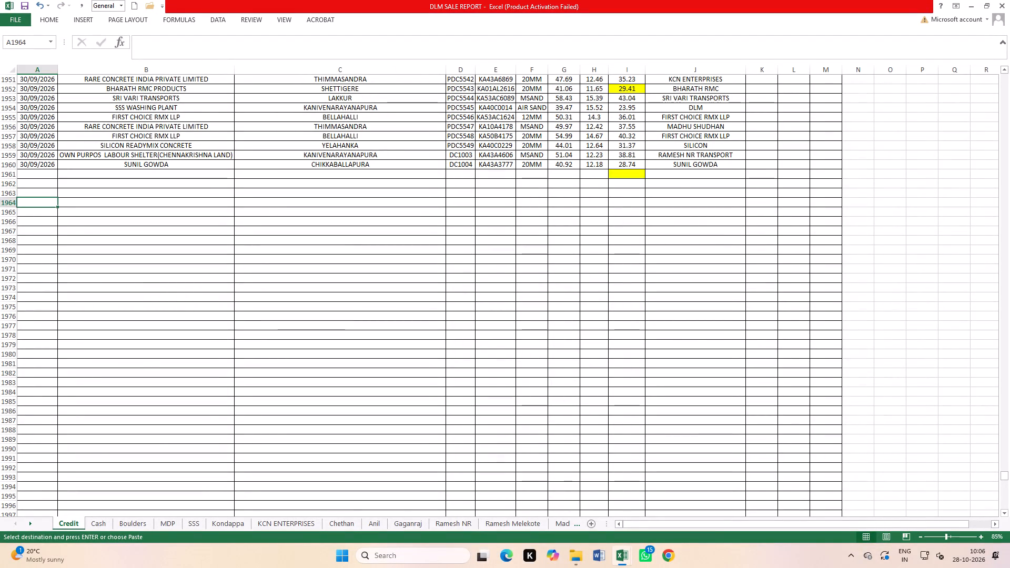
{"action": "key", "text": "ctrl+v"}
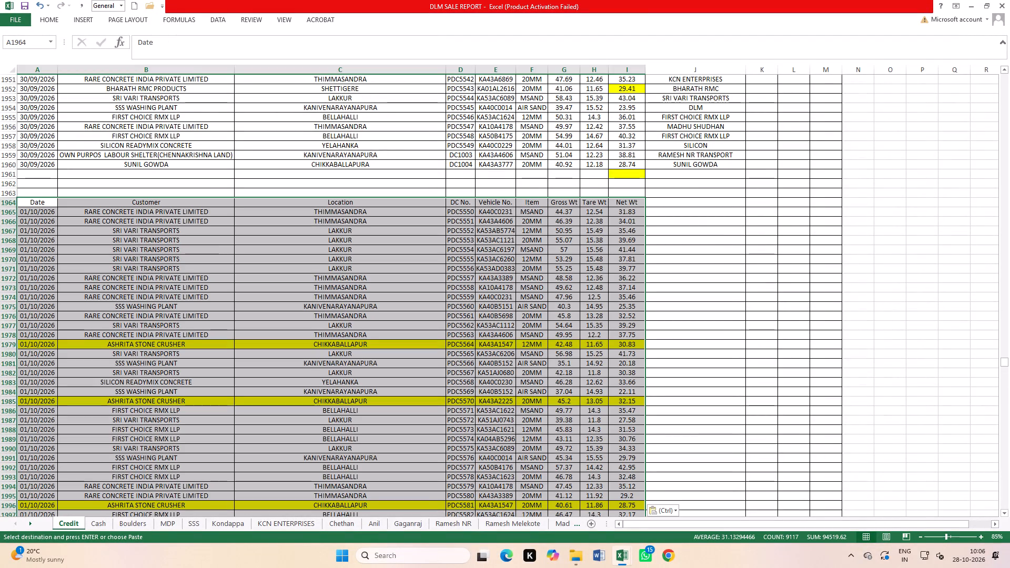
{"action": "left_click", "coordinate": [532, 340]}
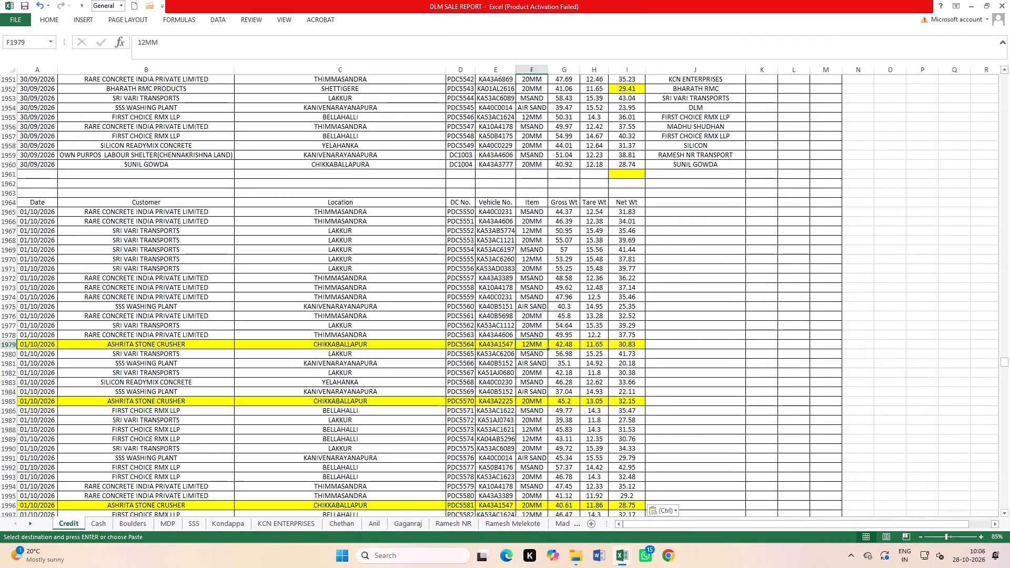
Save the DLM SALE REPORT workbook.
{"action": "triple_click", "coordinate": [25, 5]}
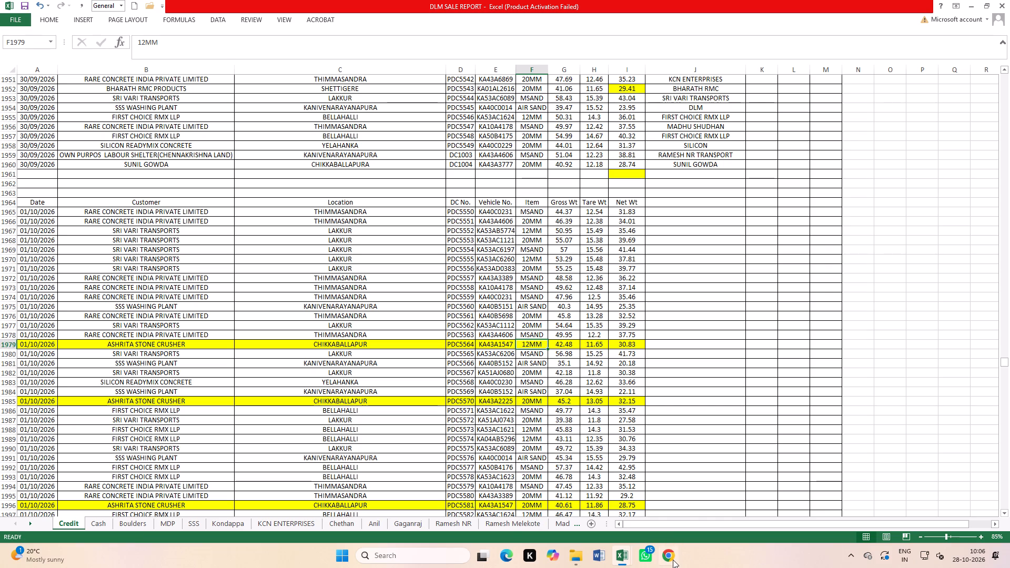
Add filters to the October header row, row 1738, on the MDP sheet.
{"action": "left_click", "coordinate": [169, 525]}
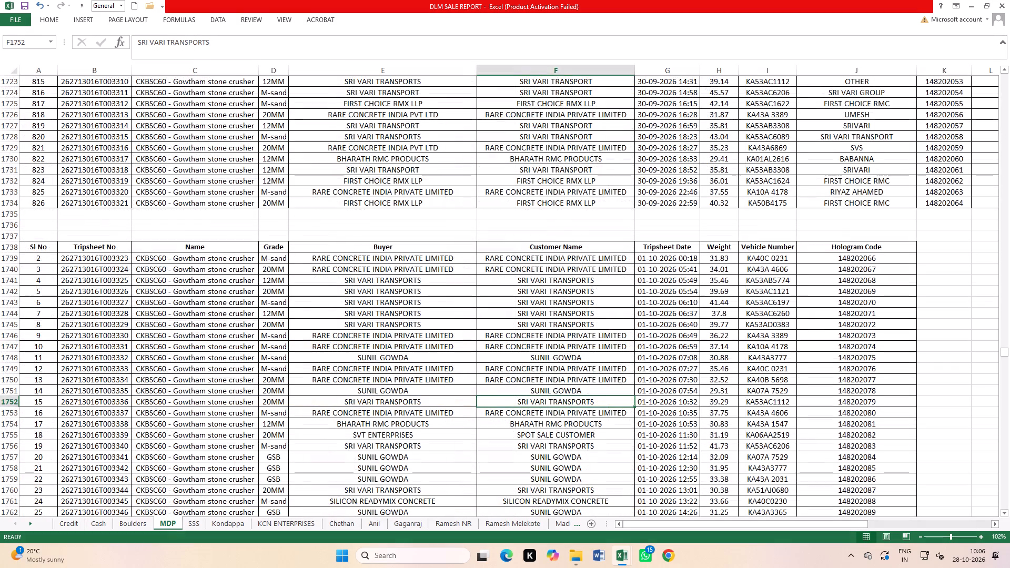
{"action": "left_click", "coordinate": [0, 247]}
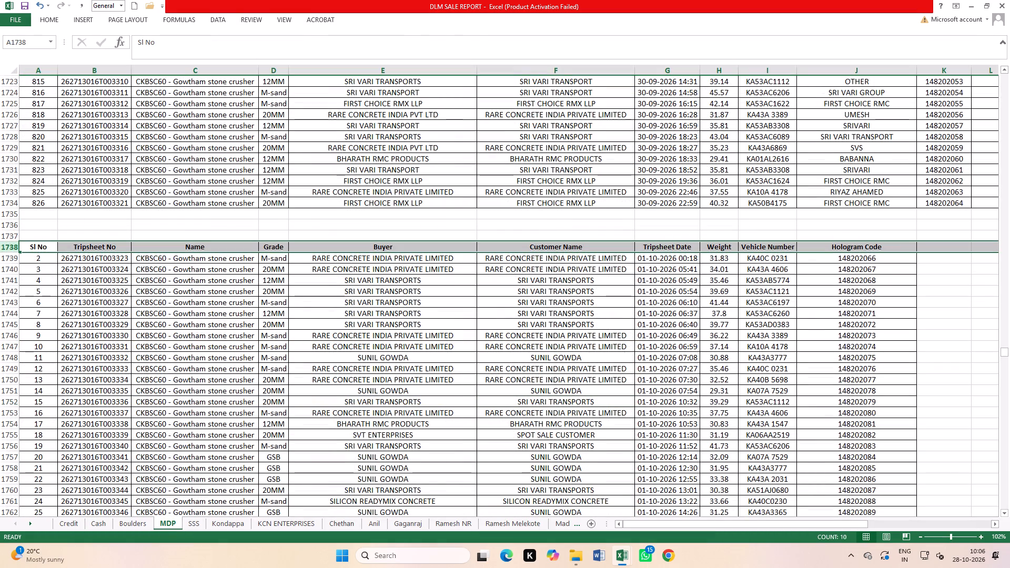
{"action": "left_click", "coordinate": [211, 17]}
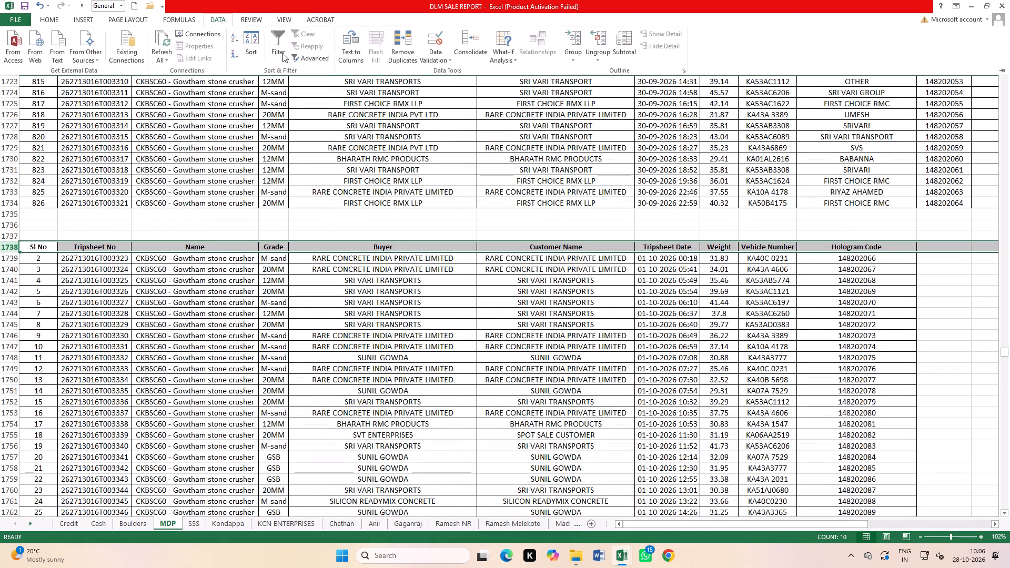
{"action": "left_click", "coordinate": [279, 45]}
Filter the MDP sheet's October records by Buyer to show only KRISHNA.
{"action": "left_click", "coordinate": [462, 329]}
{"action": "left_click", "coordinate": [472, 245]}
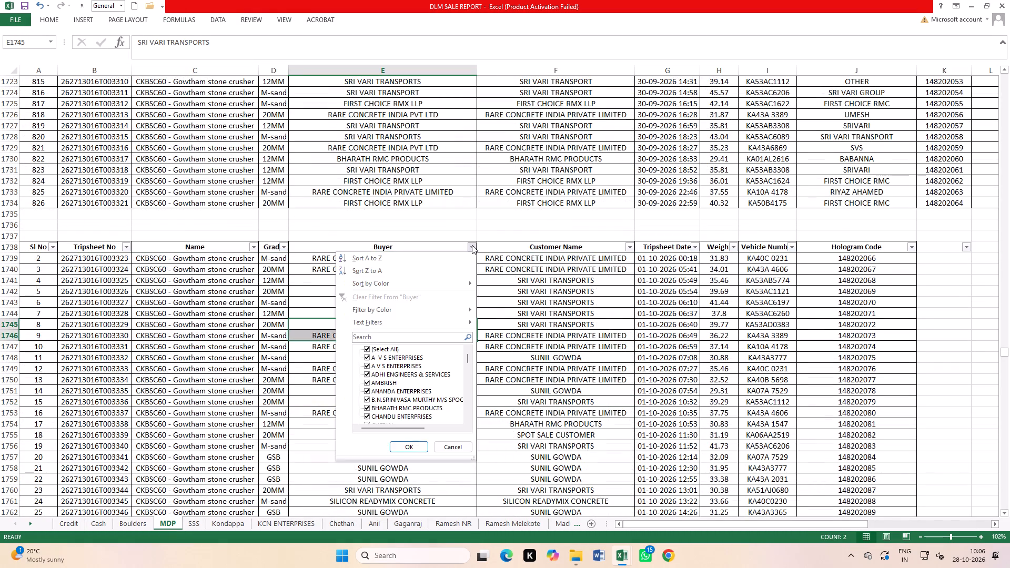
{"action": "left_click", "coordinate": [390, 347]}
{"action": "scroll", "coordinate": [408, 381], "scroll_direction": "down", "scroll_amount": 2}
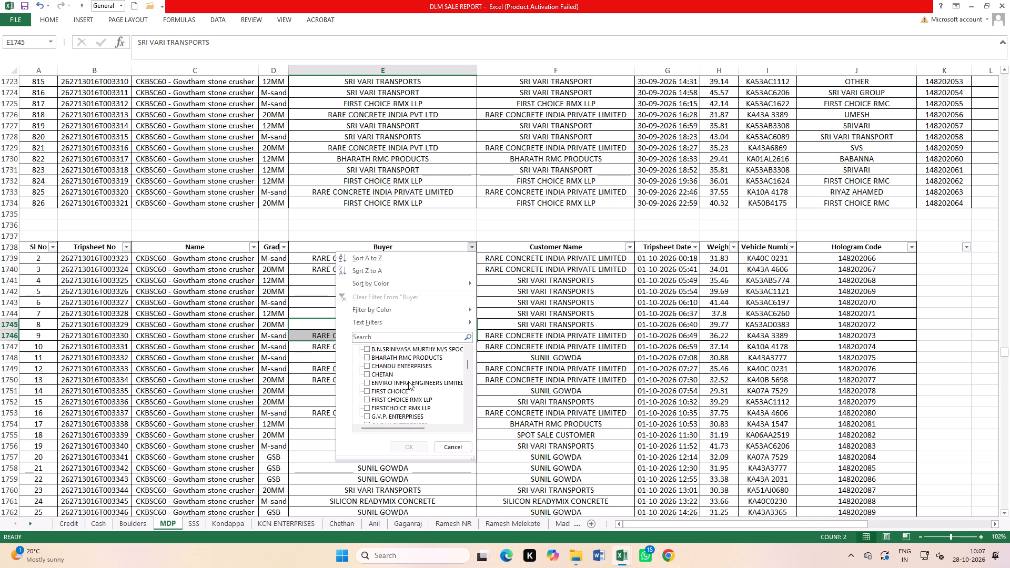
{"action": "scroll", "coordinate": [408, 381], "scroll_direction": "down", "scroll_amount": 1}
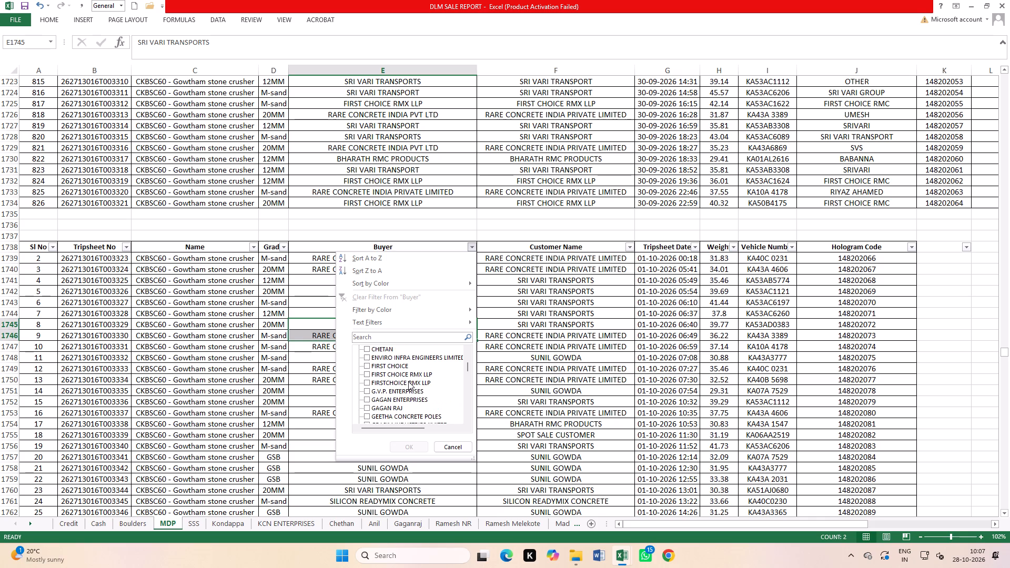
{"action": "scroll", "coordinate": [408, 381], "scroll_direction": "down", "scroll_amount": 2}
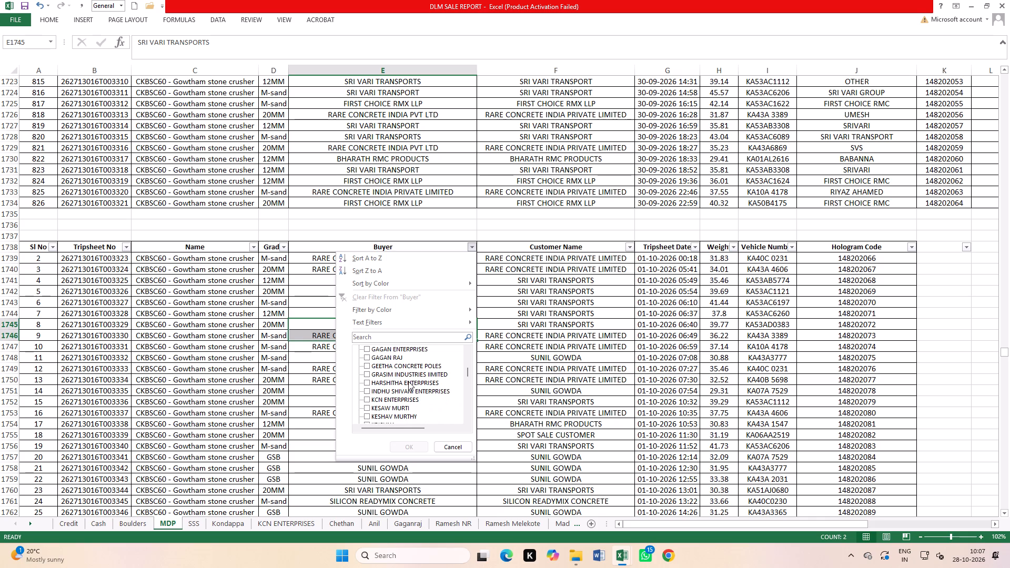
{"action": "scroll", "coordinate": [408, 381], "scroll_direction": "down", "scroll_amount": 1}
{"action": "left_click", "coordinate": [387, 399]}
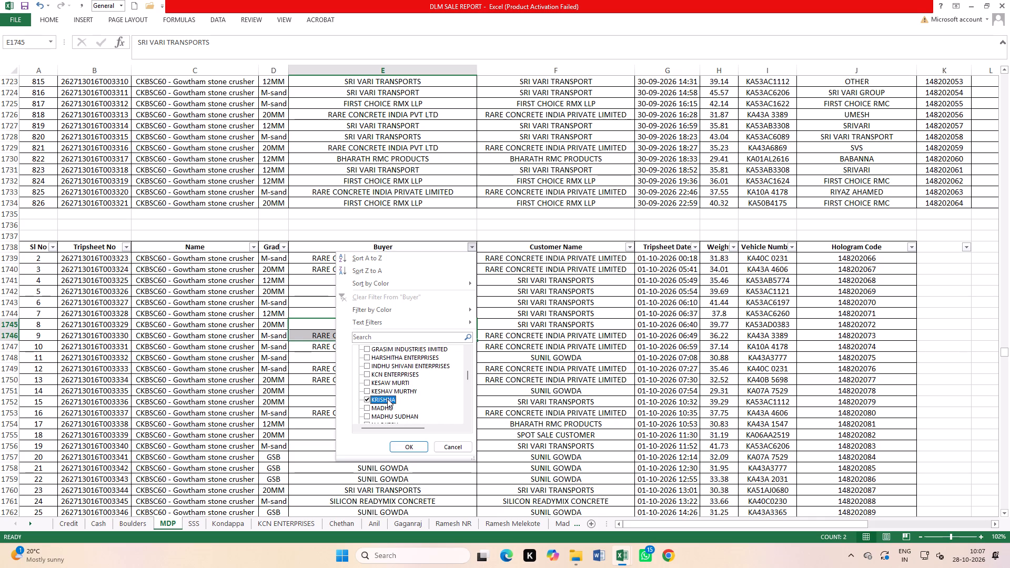
{"action": "left_click", "coordinate": [413, 444]}
{"action": "left_click", "coordinate": [538, 386]}
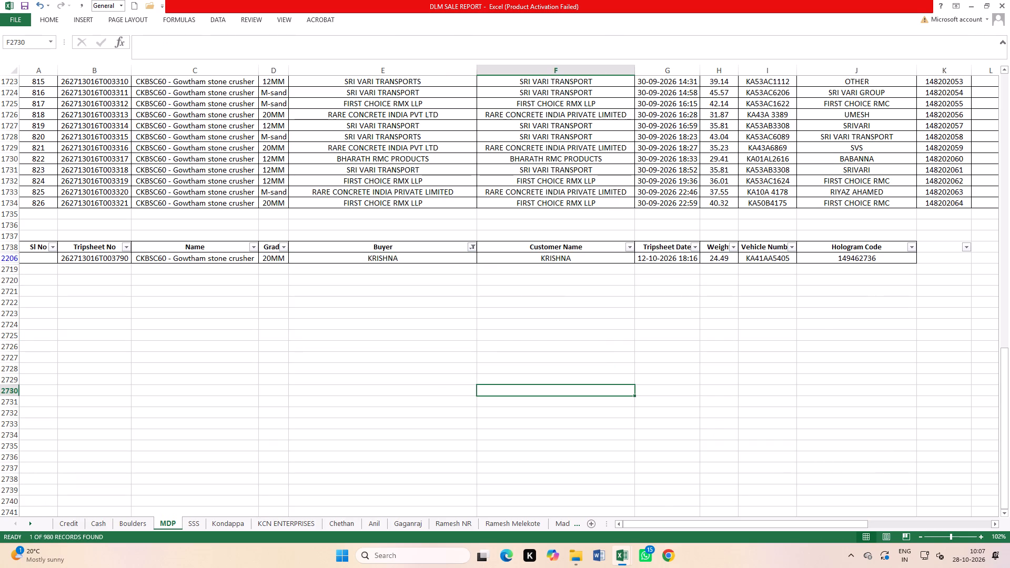
Remove the filters from the October table on the MDP sheet.
{"action": "left_click", "coordinate": [213, 20]}
{"action": "left_click", "coordinate": [275, 49]}
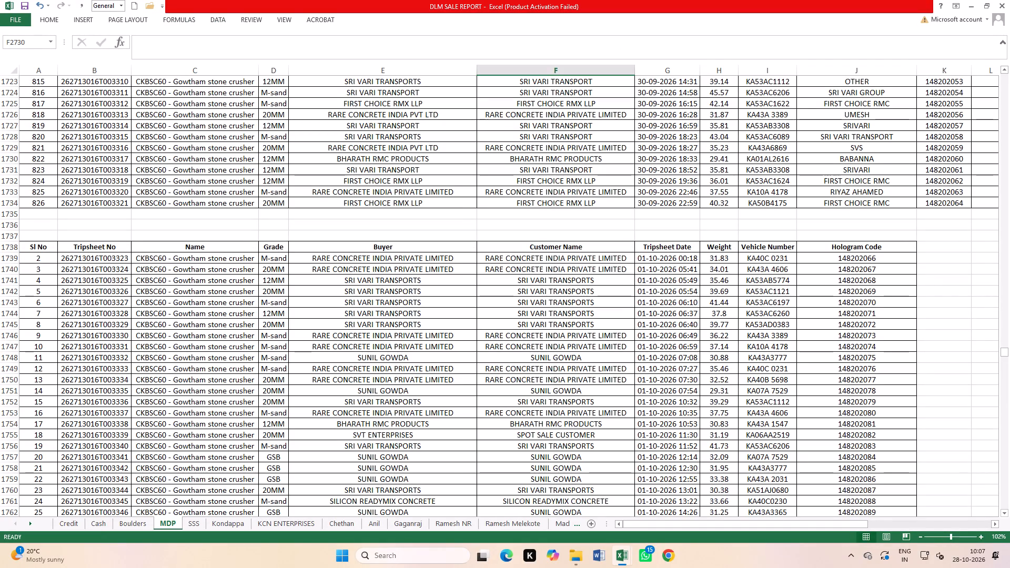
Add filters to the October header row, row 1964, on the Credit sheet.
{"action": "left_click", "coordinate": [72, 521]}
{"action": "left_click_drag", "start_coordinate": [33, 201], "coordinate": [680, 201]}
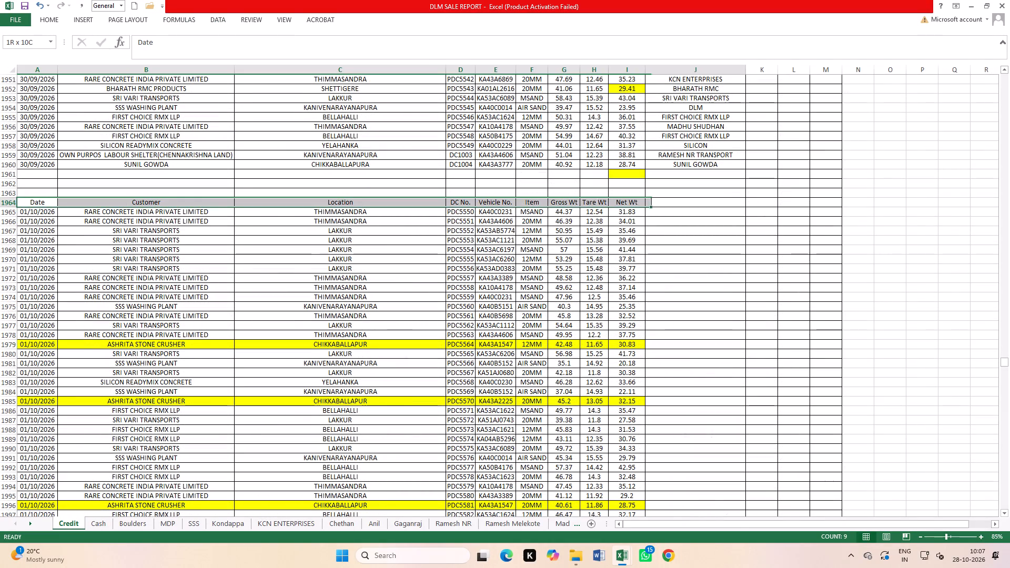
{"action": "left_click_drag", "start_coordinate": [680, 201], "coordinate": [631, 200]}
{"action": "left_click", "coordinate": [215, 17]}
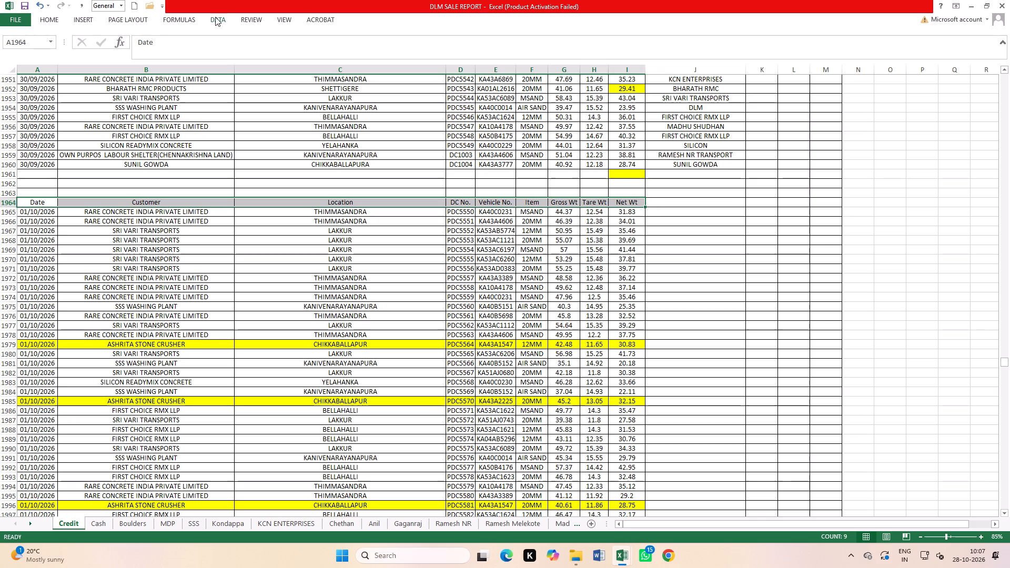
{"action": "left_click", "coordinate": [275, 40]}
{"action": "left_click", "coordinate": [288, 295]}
Examine the customer names in the Customer column's filter list for the October records, keeping all customers selected.
{"action": "left_click", "coordinate": [232, 202]}
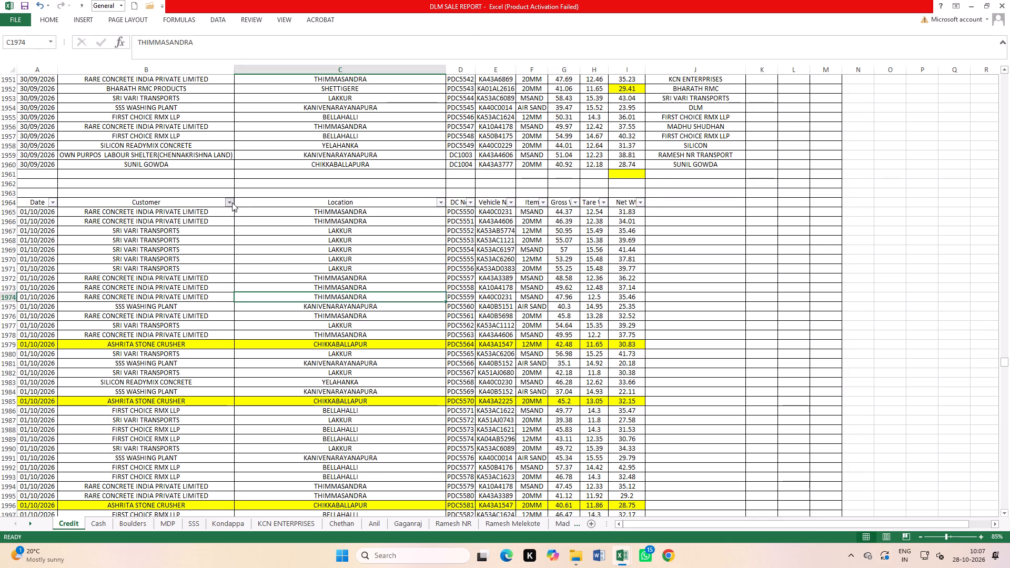
{"action": "left_click", "coordinate": [142, 305]}
{"action": "scroll", "coordinate": [154, 345], "scroll_direction": "down", "scroll_amount": 2}
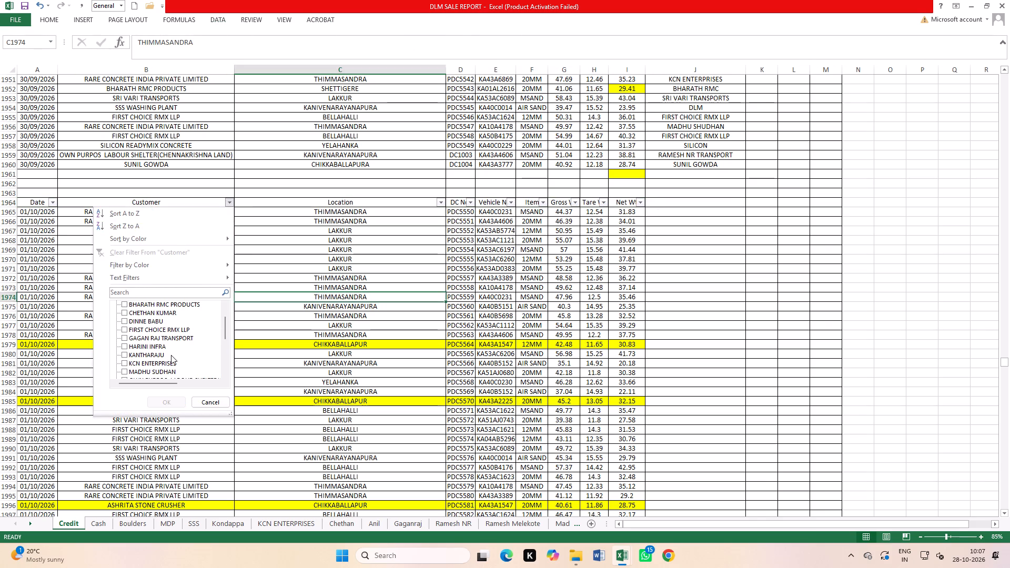
{"action": "scroll", "coordinate": [171, 355], "scroll_direction": "down", "scroll_amount": 1}
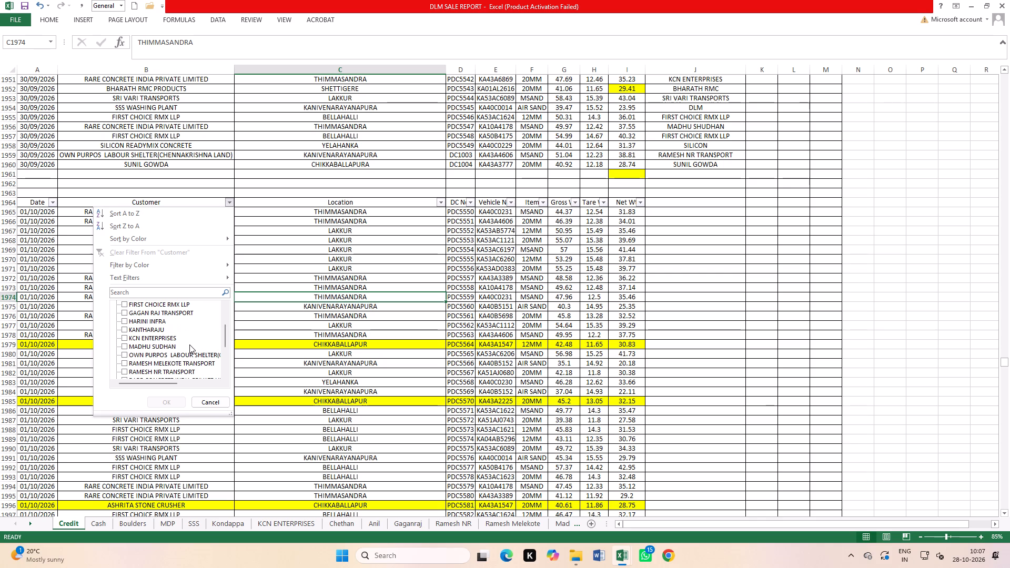
{"action": "scroll", "coordinate": [190, 343], "scroll_direction": "up", "scroll_amount": 3}
{"action": "left_click", "coordinate": [341, 301]}
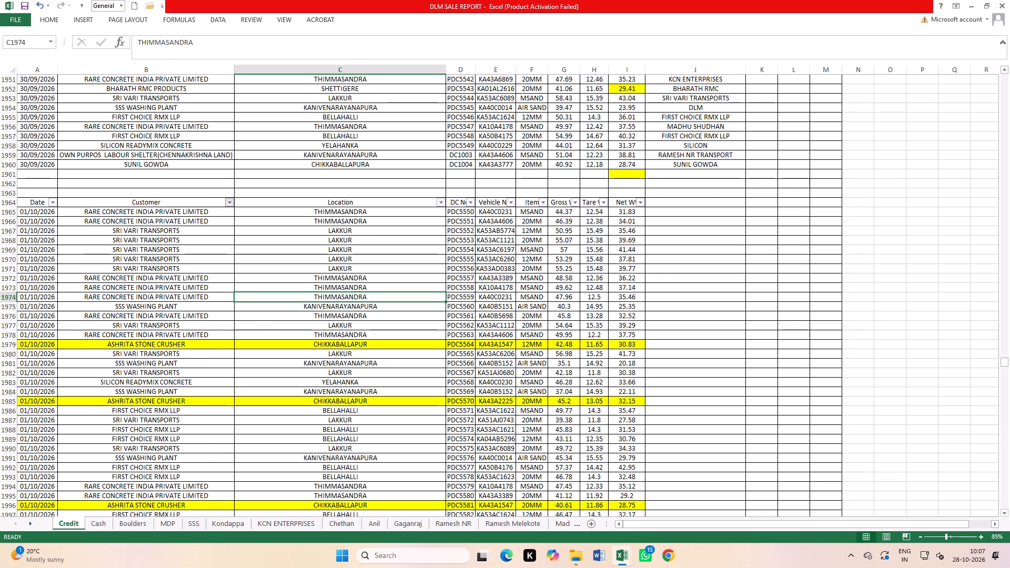
{"action": "left_click", "coordinate": [230, 199]}
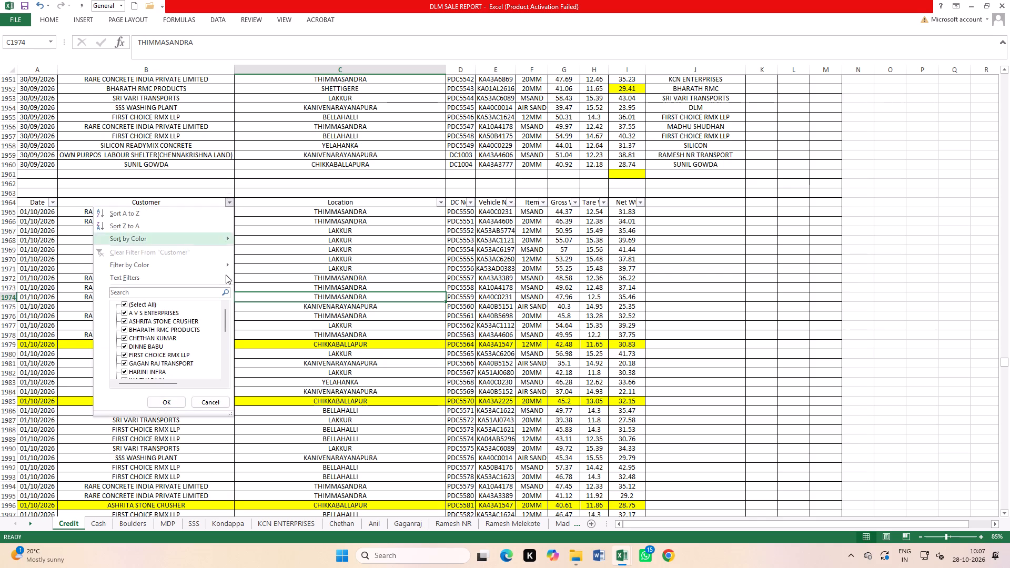
{"action": "left_click", "coordinate": [153, 303]}
{"action": "left_click", "coordinate": [149, 302]}
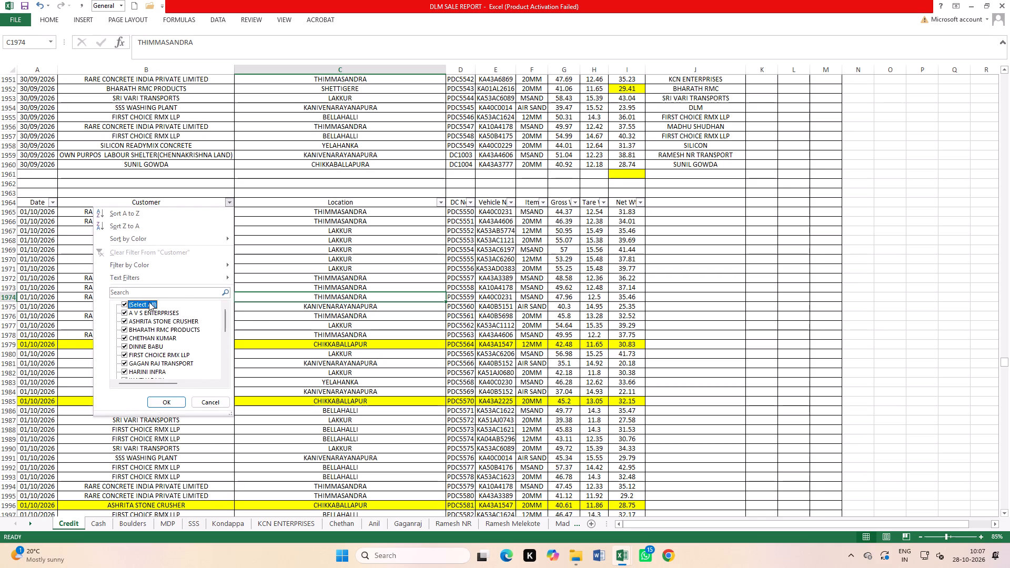
{"action": "left_click", "coordinate": [173, 400]}
{"action": "left_click", "coordinate": [350, 328]}
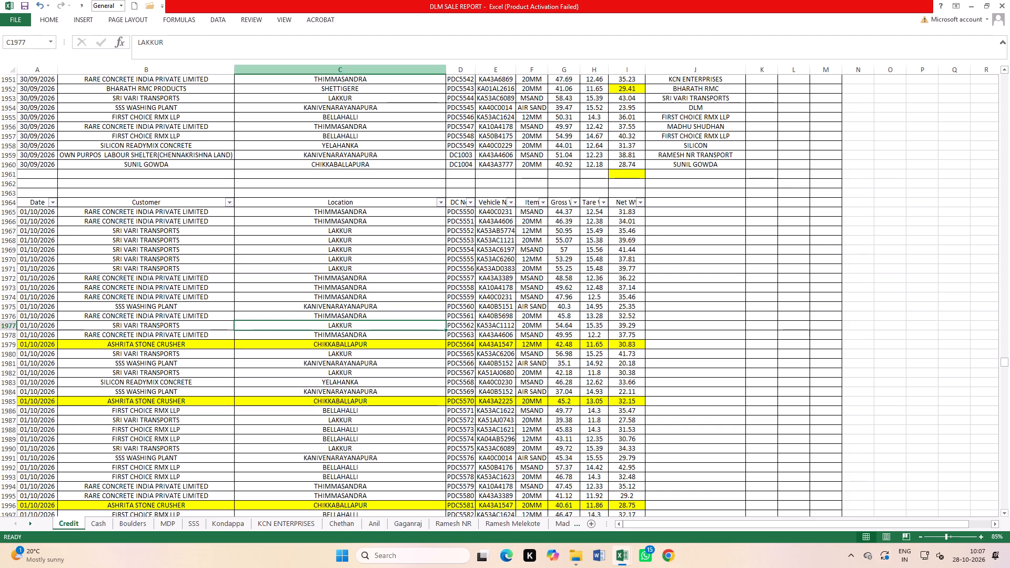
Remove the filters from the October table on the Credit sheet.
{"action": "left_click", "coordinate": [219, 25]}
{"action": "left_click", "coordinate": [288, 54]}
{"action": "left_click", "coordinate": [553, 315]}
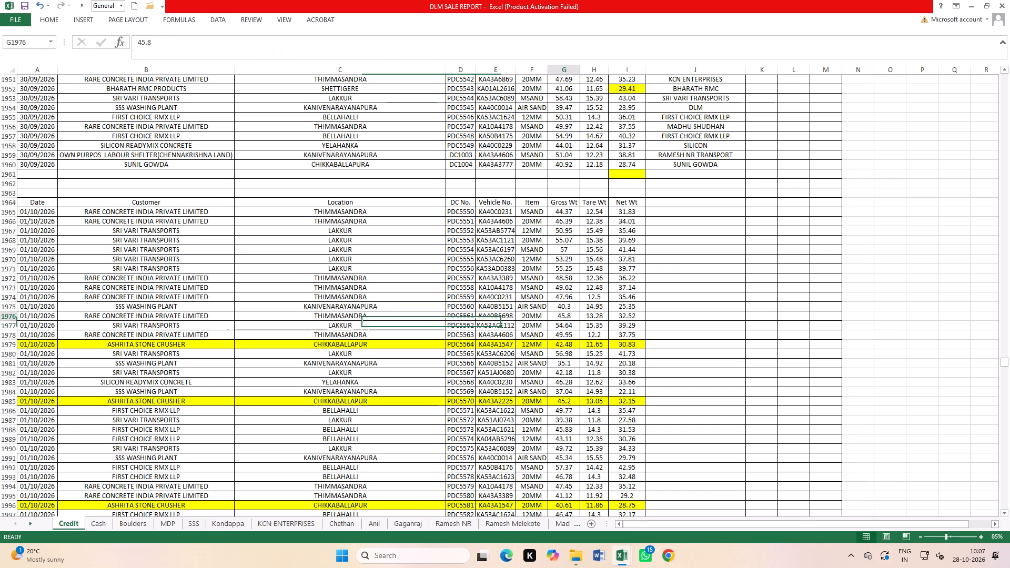
Switch to Chrome and bring up the CRUSHER login page.
{"action": "left_click", "coordinate": [671, 558]}
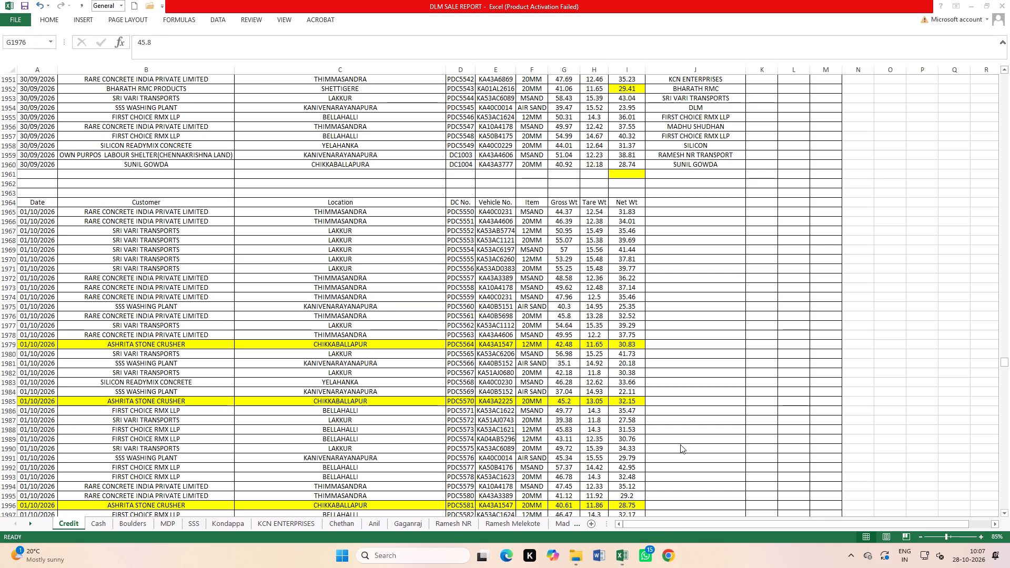
{"action": "left_click", "coordinate": [329, 326]}
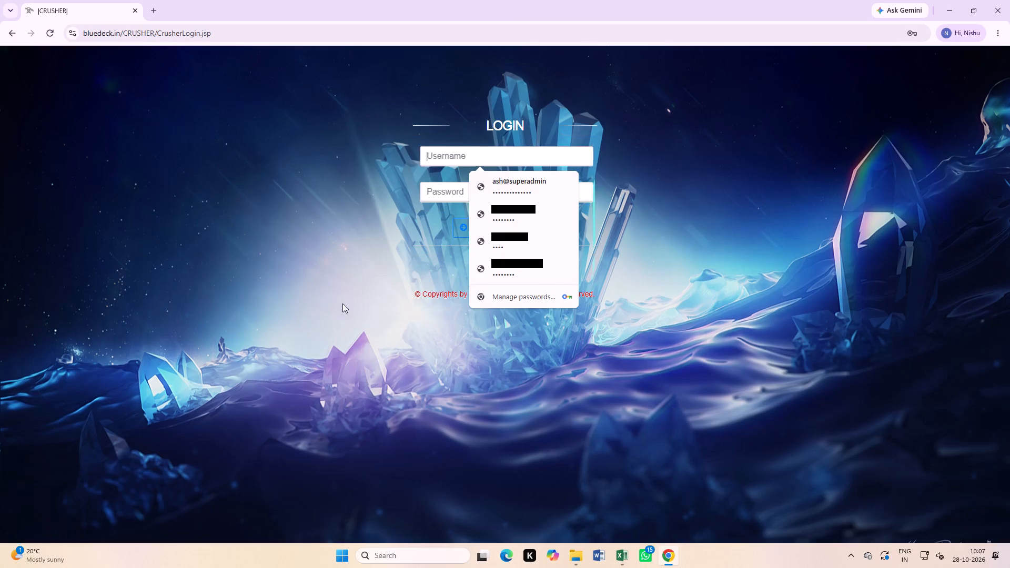
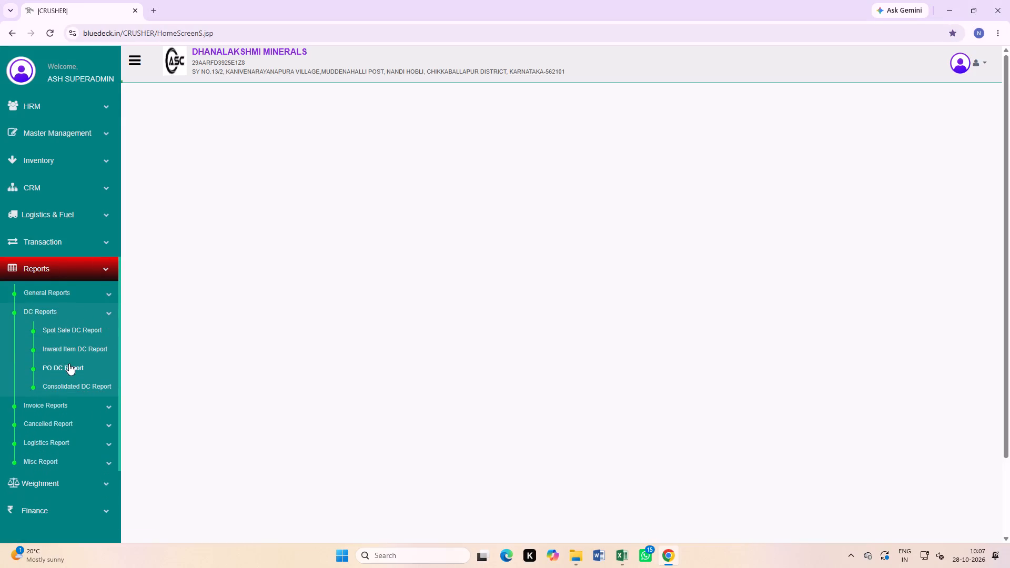
Open the PO DC Report, choose DC as the DC type and set the From Date to 01/10/2026.
{"action": "left_click", "coordinate": [69, 363]}
{"action": "left_click", "coordinate": [302, 154]}
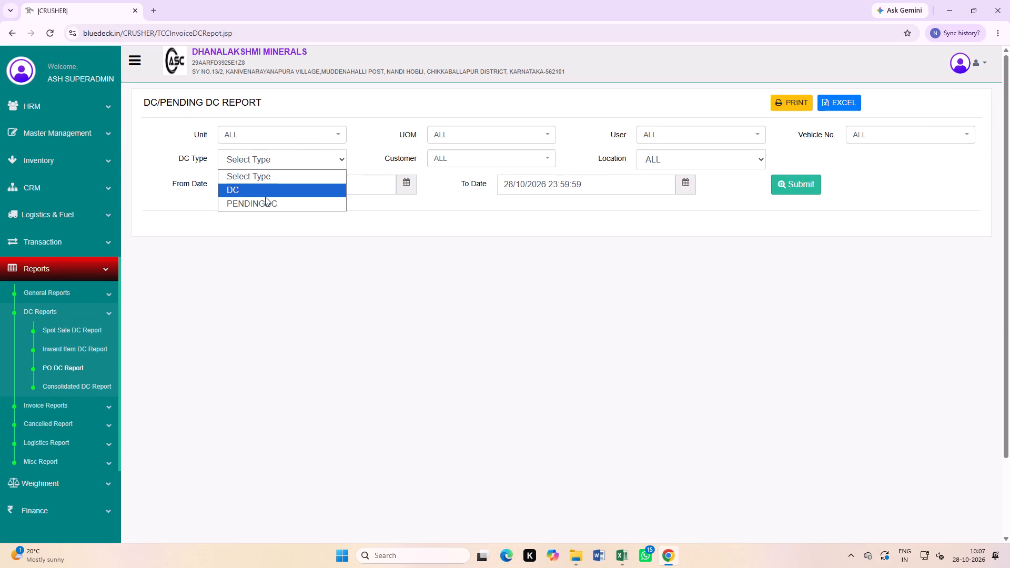
{"action": "left_click", "coordinate": [265, 191]}
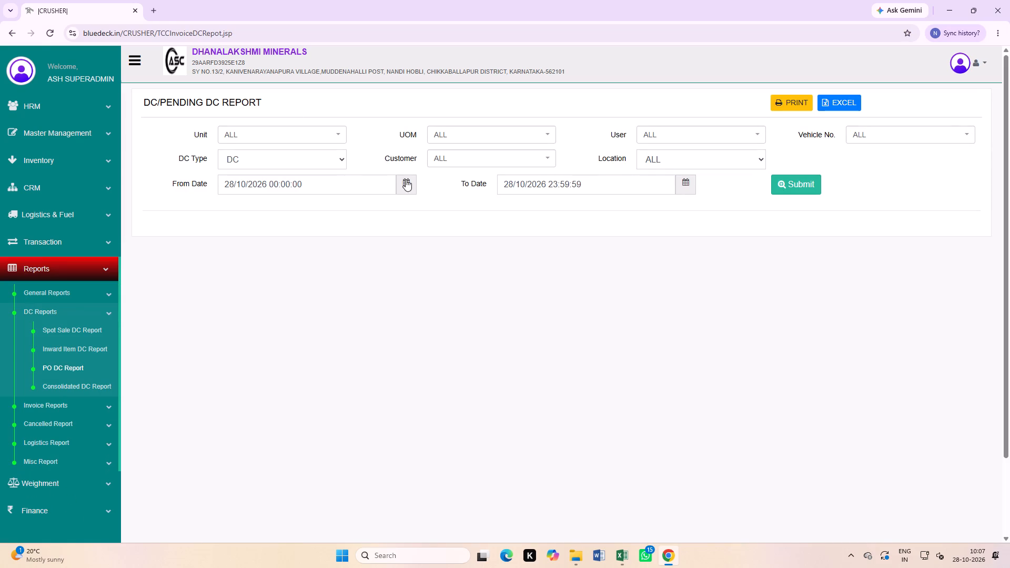
{"action": "left_click", "coordinate": [406, 179]}
{"action": "left_click", "coordinate": [322, 241]}
{"action": "left_click", "coordinate": [493, 285]}
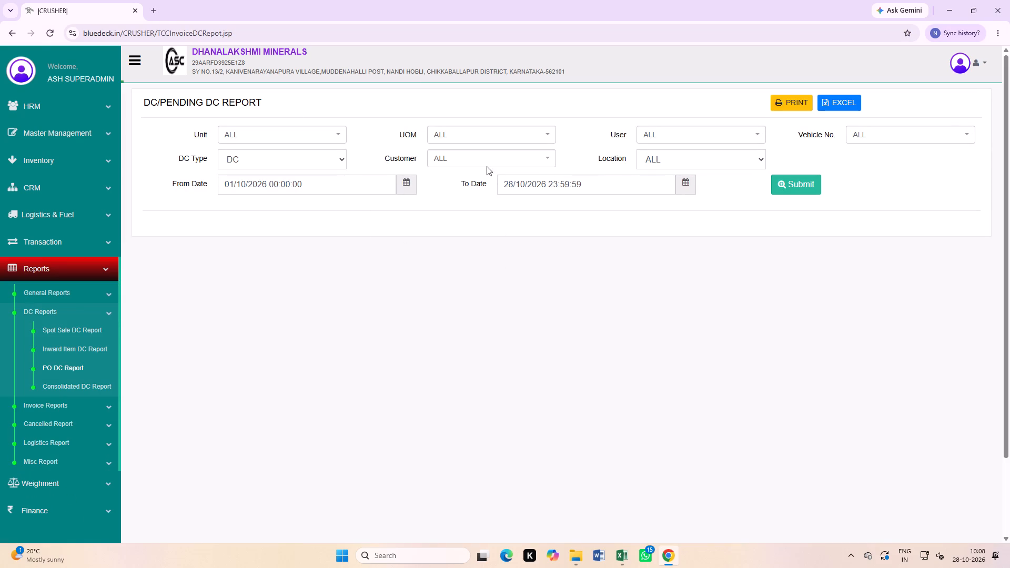
Search the report's Customer list for KR.
{"action": "left_click", "coordinate": [481, 157]}
{"action": "type", "text": "KR"}
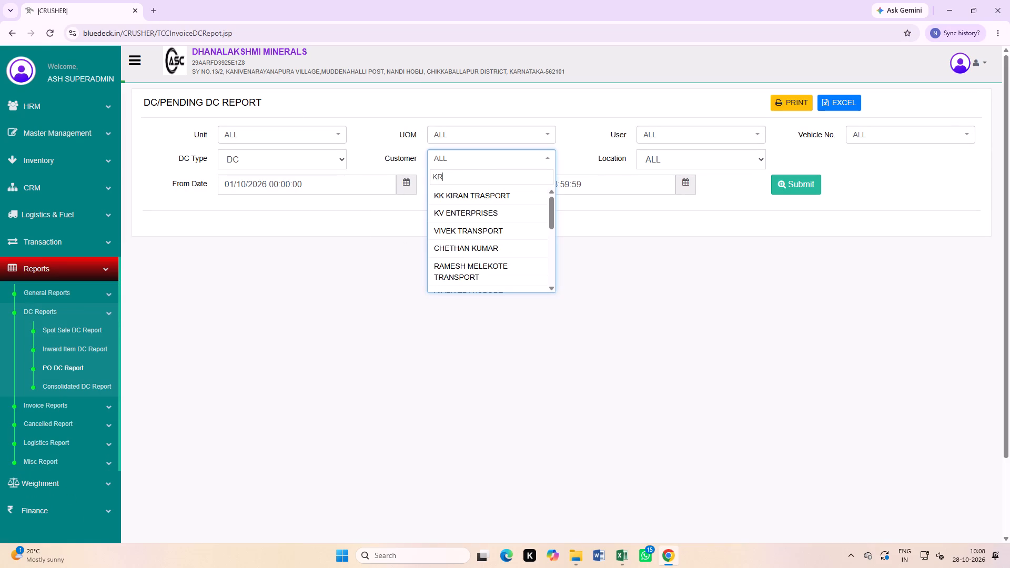
{"action": "key", "text": "BackSpace"}
{"action": "key", "text": "BackSpace"}
{"action": "key", "text": "BackSpace"}
{"action": "key", "text": "BackSpace"}
{"action": "key", "text": "BackSpace"}
{"action": "key", "text": "BackSpace"}
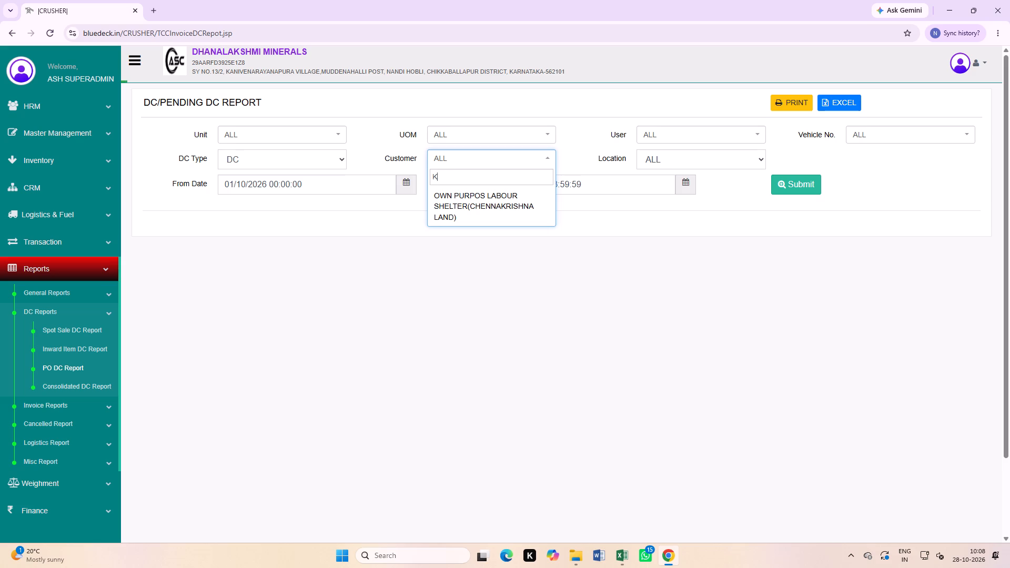
Change the DC type to PENDINGDC, search the Customer list for KR again, and leave the customer at ALL.
{"action": "left_click", "coordinate": [314, 163]}
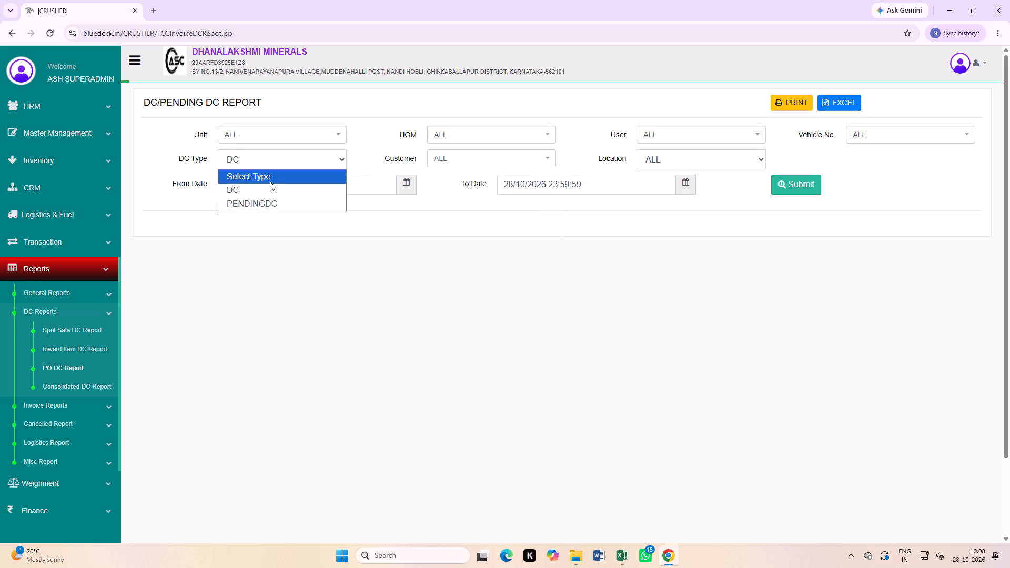
{"action": "left_click", "coordinate": [253, 198]}
{"action": "left_click", "coordinate": [454, 155]}
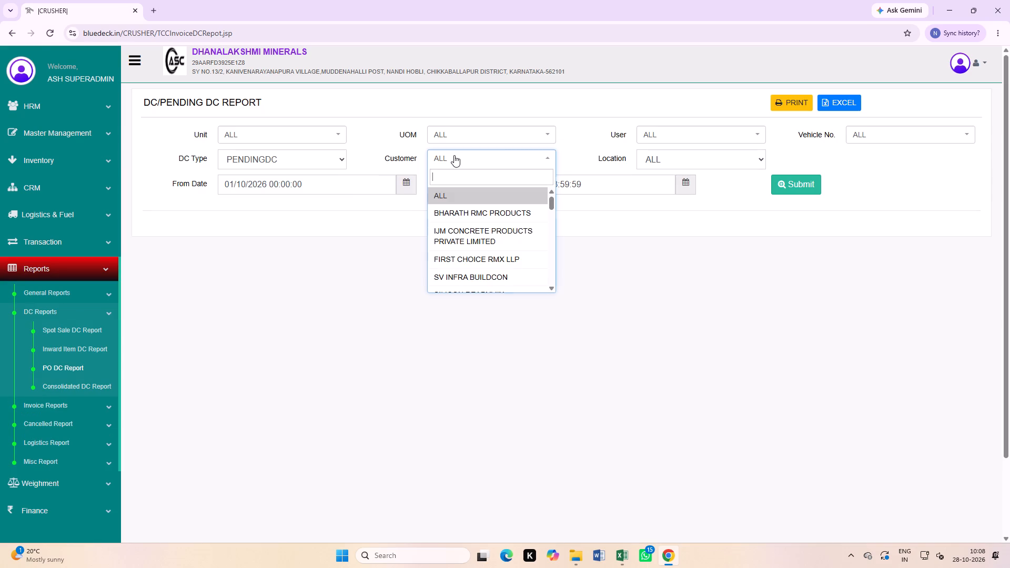
{"action": "type", "text": "KR"}
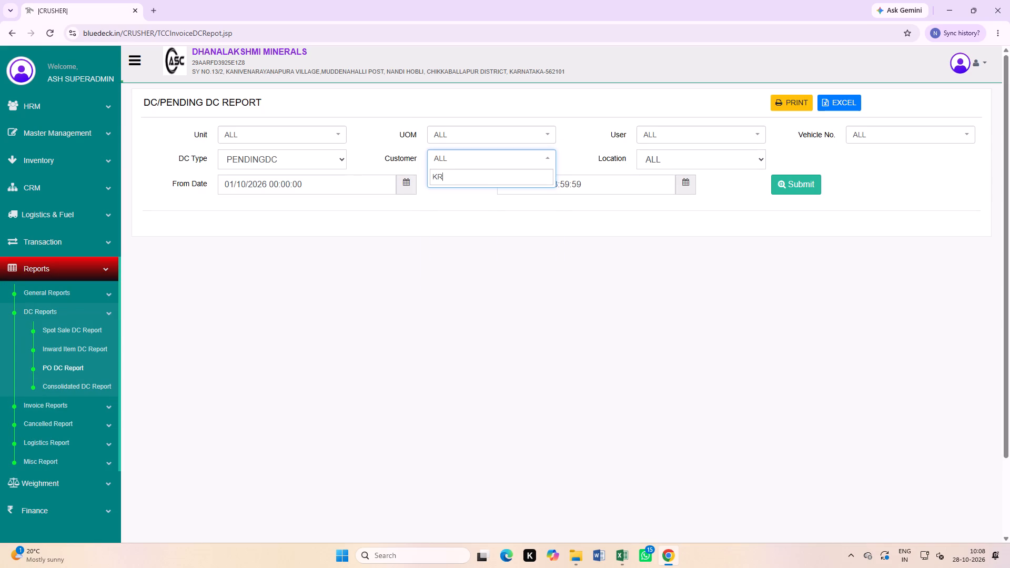
{"action": "key", "text": "BackSpace"}
{"action": "key", "text": "BackSpace"}
{"action": "key", "text": "BackSpace"}
{"action": "key", "text": "BackSpace"}
{"action": "key", "text": "BackSpace"}
{"action": "key", "text": "BackSpace"}
{"action": "key", "text": "BackSpace"}
{"action": "key", "text": "BackSpace"}
{"action": "key", "text": "BackSpace"}
{"action": "key", "text": "BackSpace"}
{"action": "key", "text": "BackSpace"}
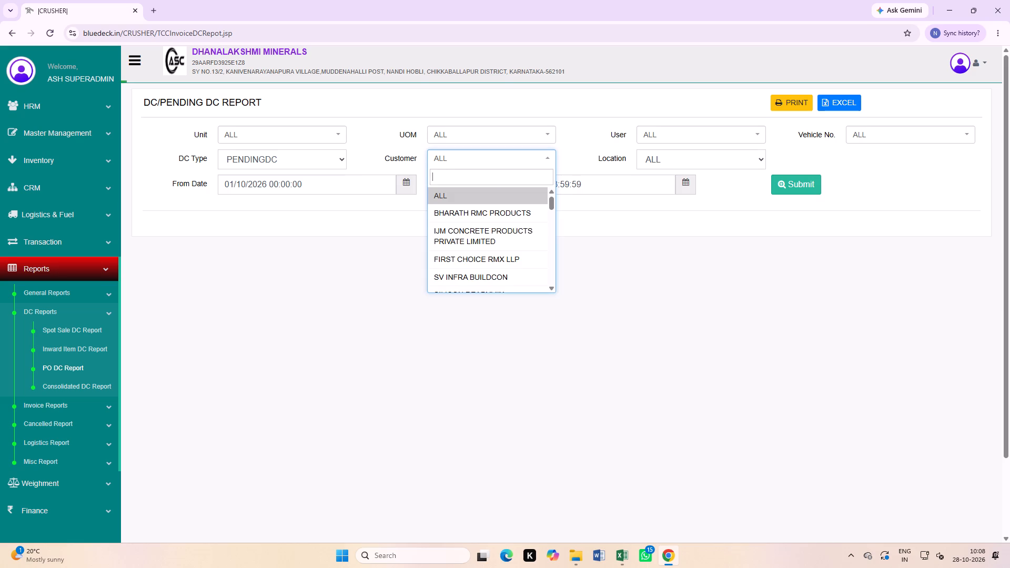
{"action": "left_click", "coordinate": [385, 308]}
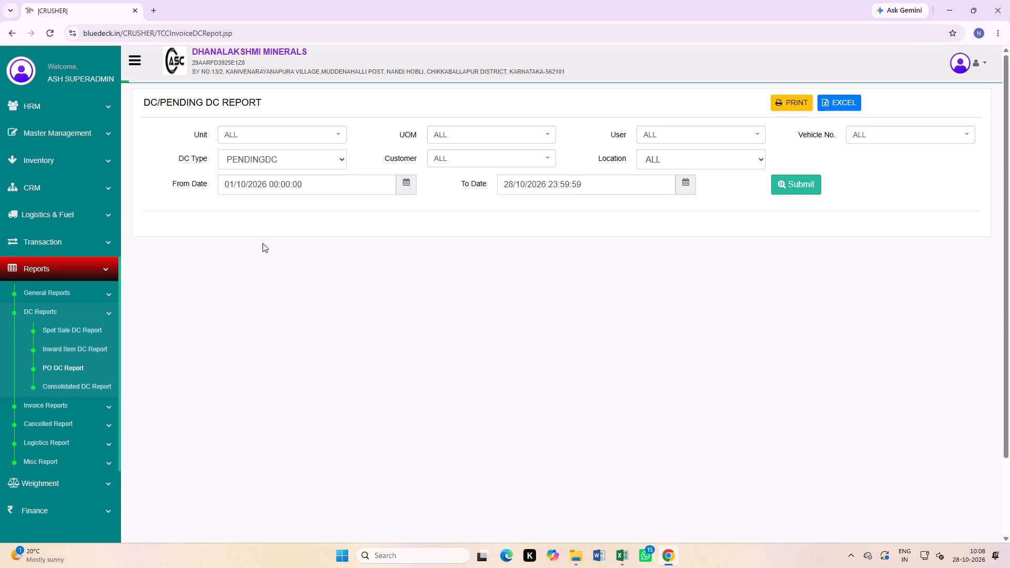
Switch to the DLM SALE REPORT workbook and add filters to the October header row, row 1738, on the MDP sheet.
{"action": "left_click", "coordinate": [627, 557]}
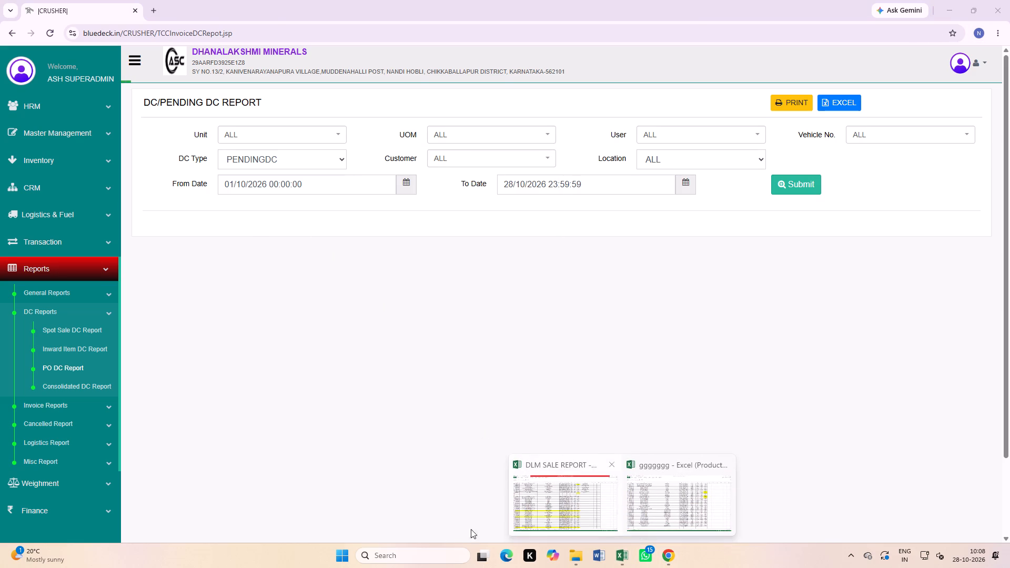
{"action": "left_click", "coordinate": [551, 506]}
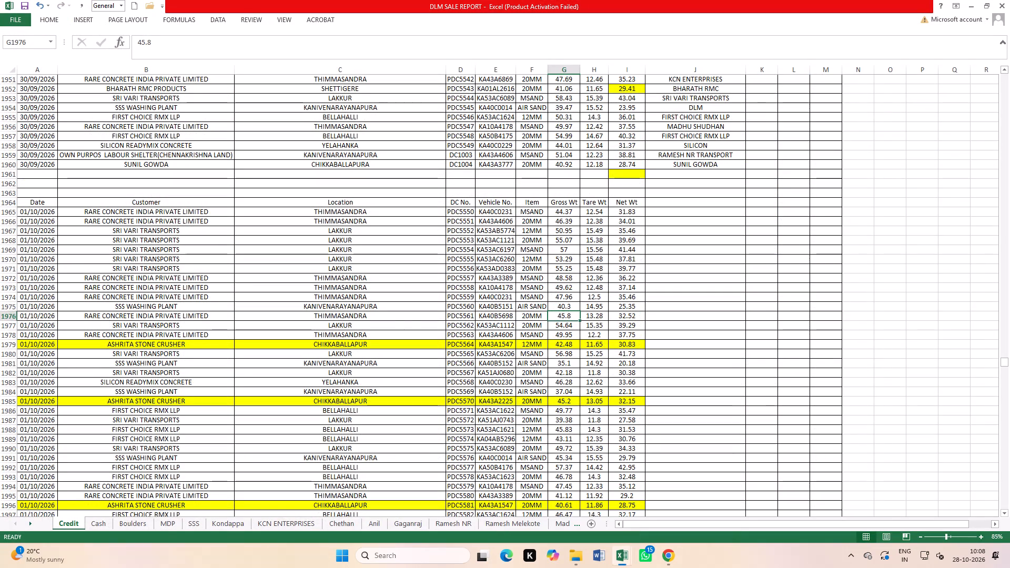
{"action": "left_click", "coordinate": [171, 523]}
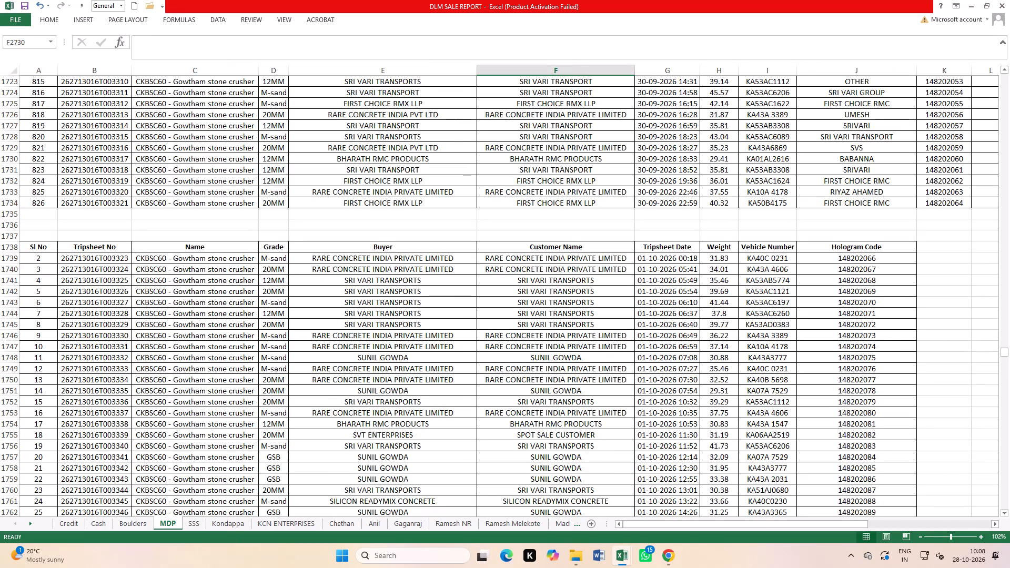
{"action": "left_click_drag", "start_coordinate": [34, 246], "coordinate": [864, 245]}
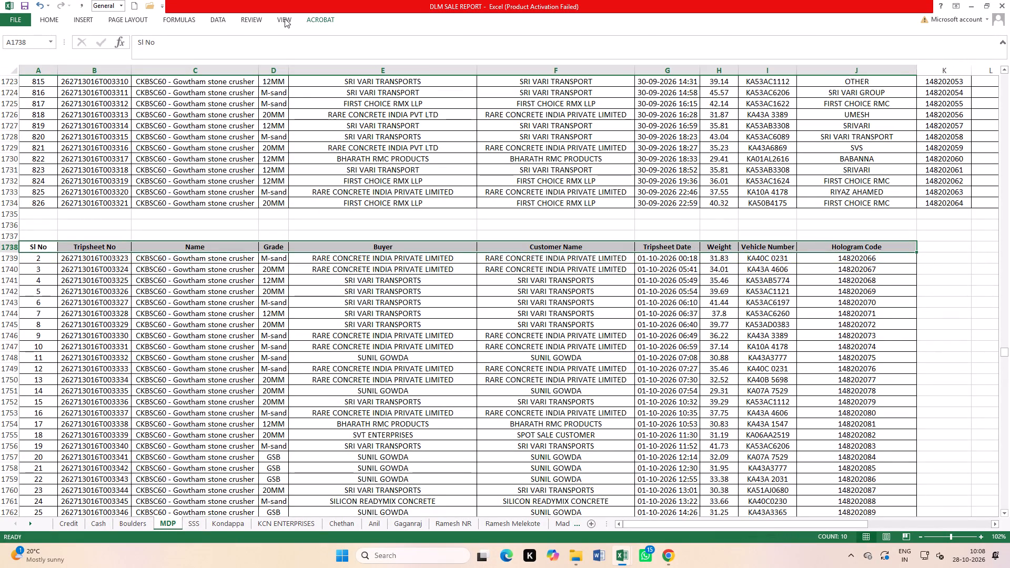
{"action": "left_click", "coordinate": [221, 22]}
{"action": "left_click", "coordinate": [282, 47]}
{"action": "left_click", "coordinate": [427, 338]}
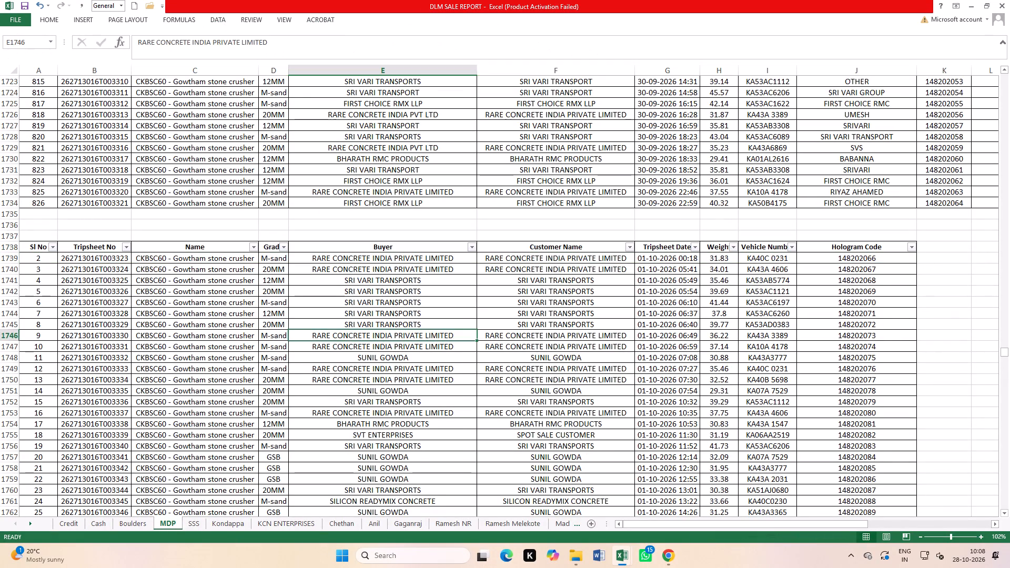
Filter the Buyer column of the October MDP records to KRISHNA by searching for KRI.
{"action": "left_click", "coordinate": [471, 250]}
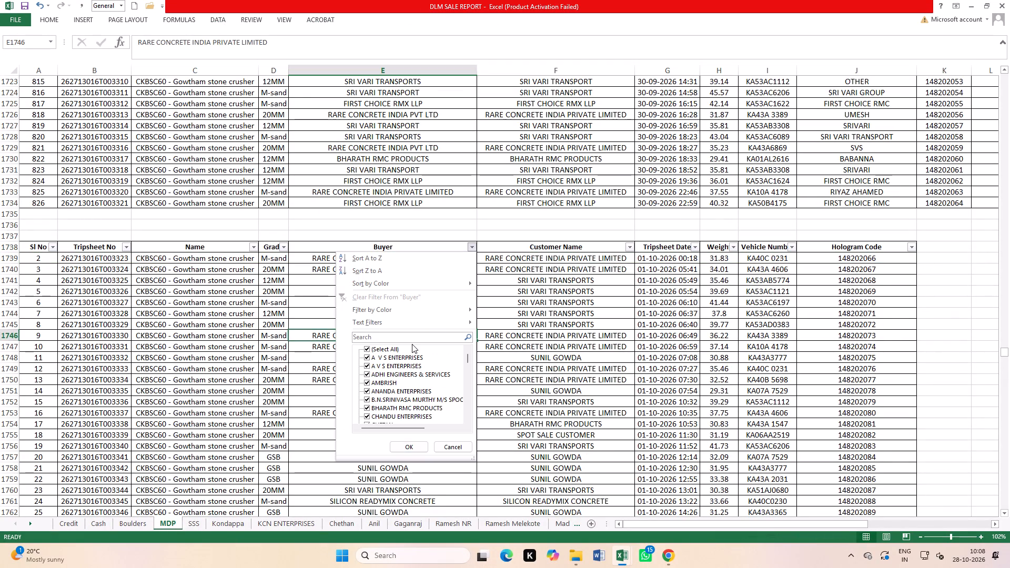
{"action": "left_click", "coordinate": [412, 344]}
{"action": "left_click", "coordinate": [411, 337]}
{"action": "key", "text": "k"}
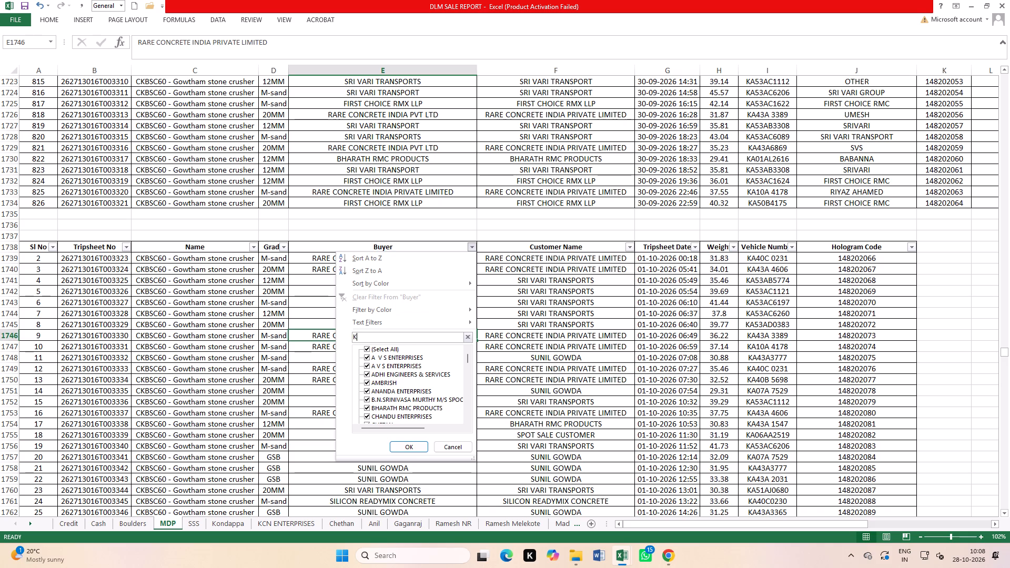
{"action": "type", "text": "RI"}
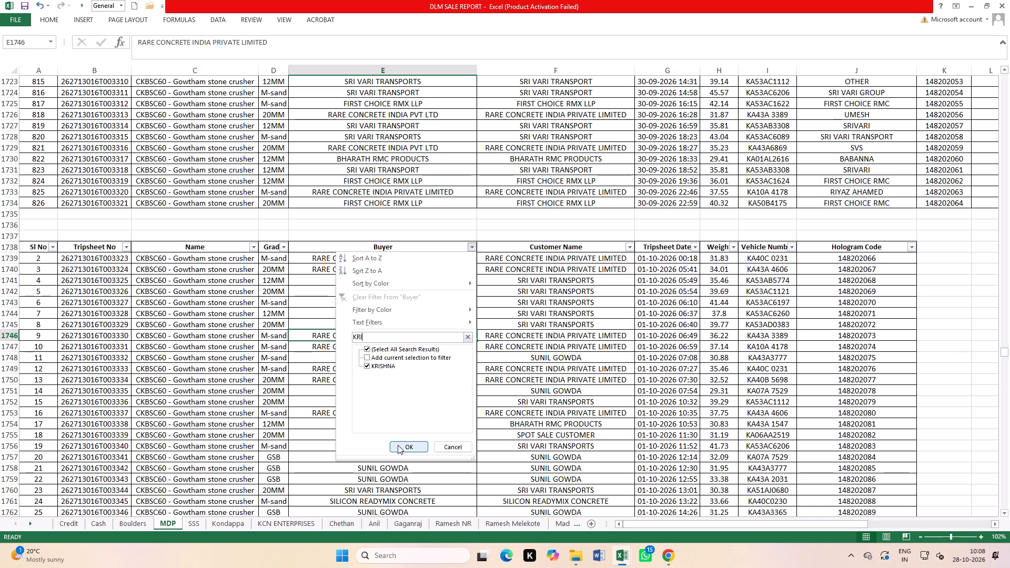
{"action": "left_click", "coordinate": [398, 445]}
{"action": "left_click", "coordinate": [493, 366]}
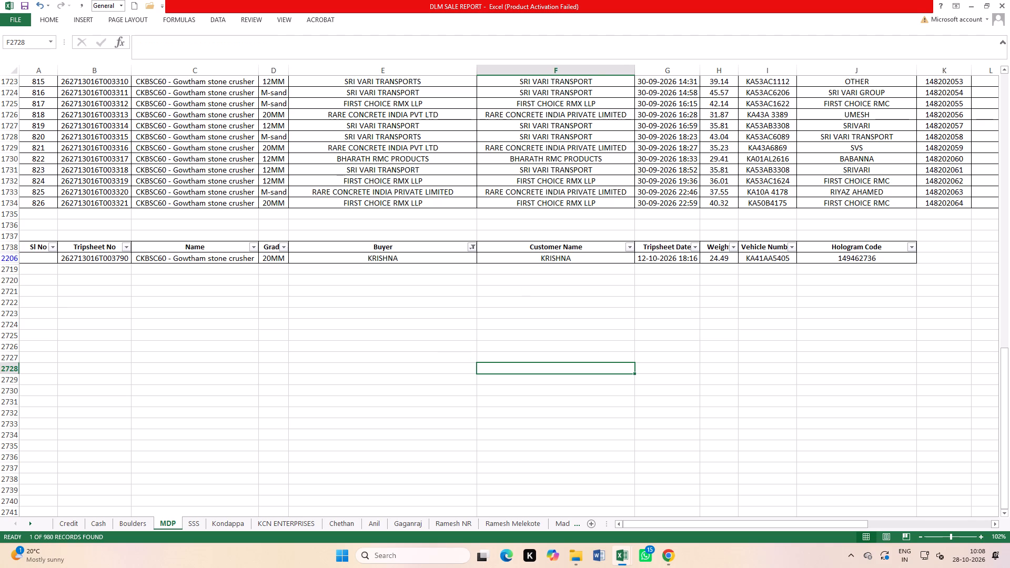
Switch to the ggggggg workbook and close it without saving the changes.
{"action": "key", "text": "ctrl+Tab"}
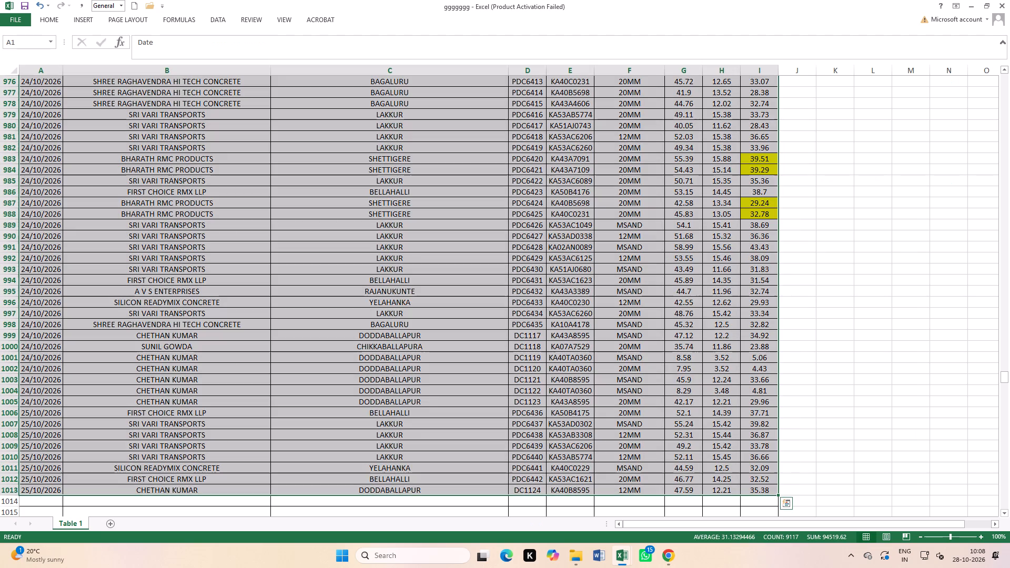
{"action": "left_click", "coordinate": [439, 347]}
{"action": "left_click", "coordinate": [1009, 0]}
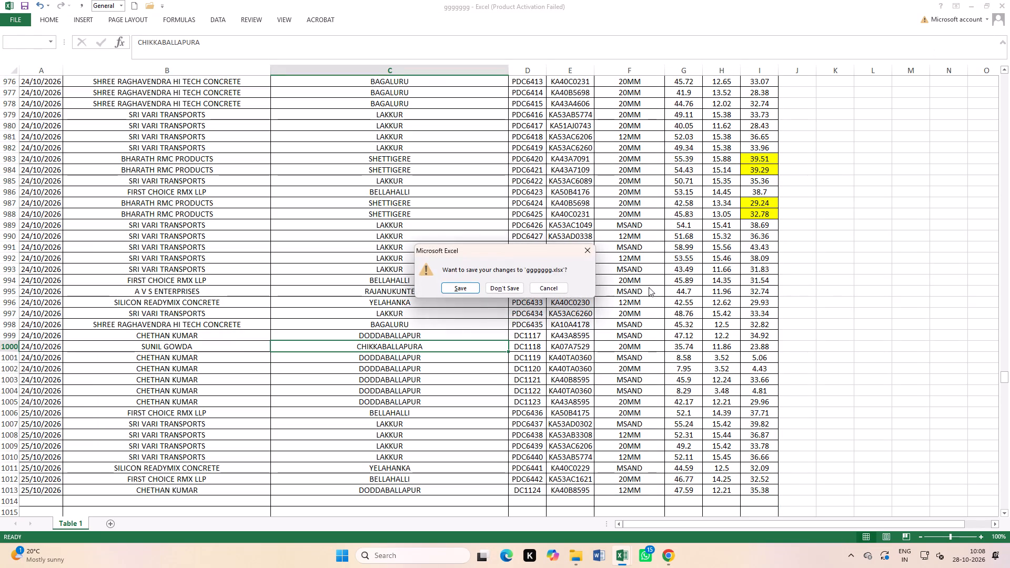
{"action": "left_click", "coordinate": [510, 290]}
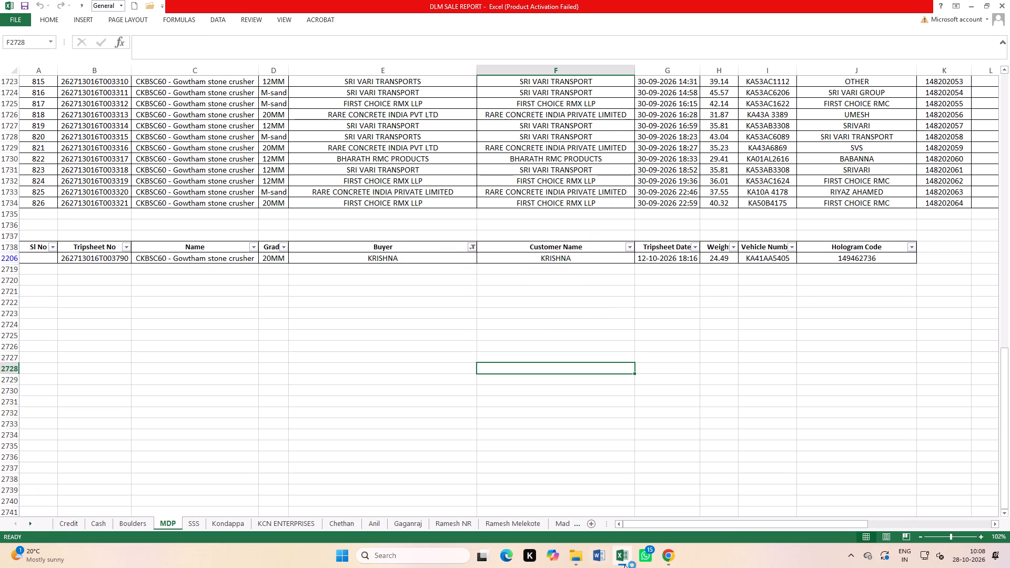
Switch to Chrome and search the pending DC report's Vehicle No. list for 5405, leaving the vehicle at ALL.
{"action": "left_click", "coordinate": [670, 561]}
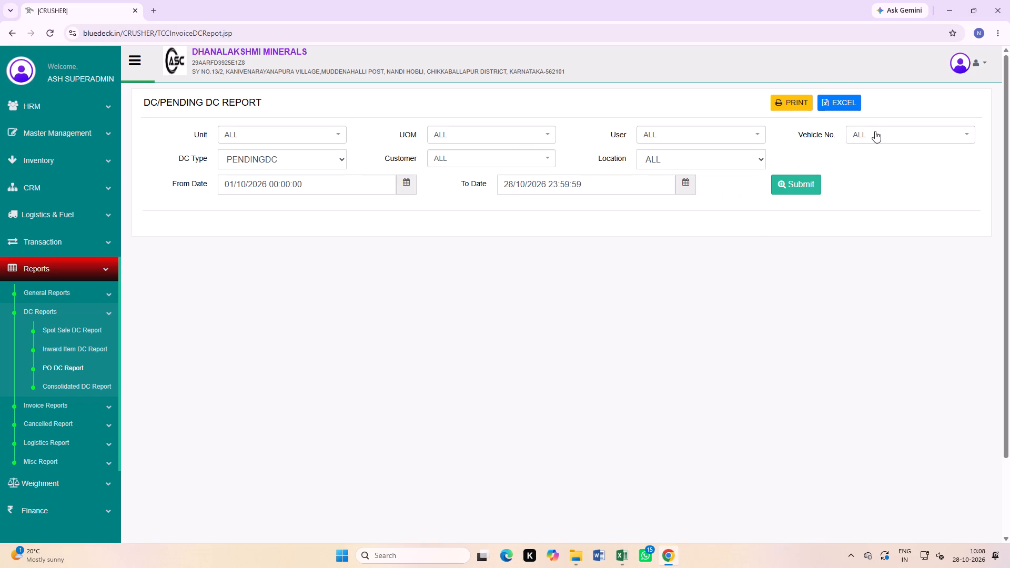
{"action": "left_click", "coordinate": [875, 131]}
{"action": "type", "text": "5405"}
{"action": "left_click", "coordinate": [872, 269]}
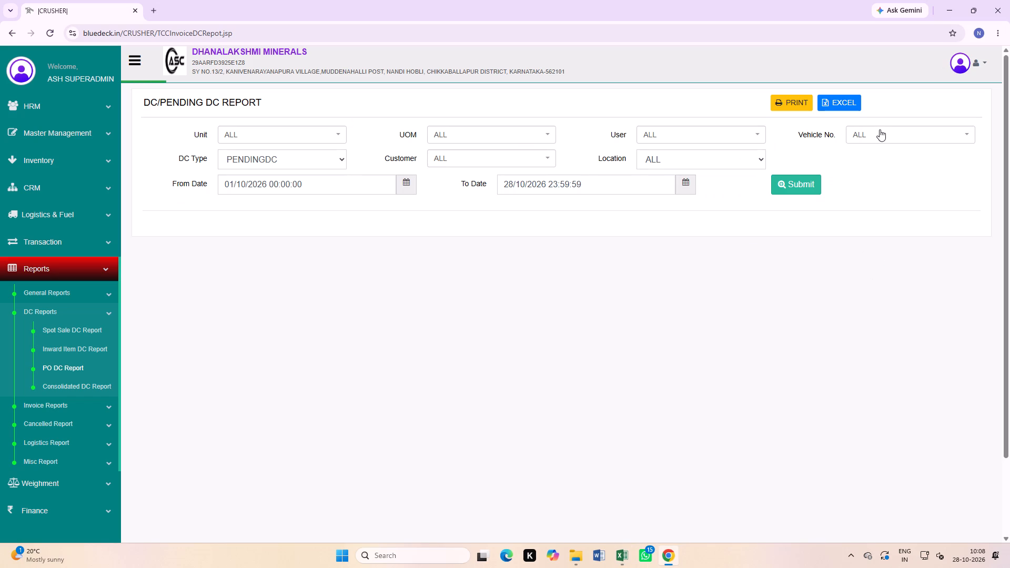
{"action": "left_click", "coordinate": [880, 129]}
{"action": "key", "text": "BackSpace"}
{"action": "key", "text": "BackSpace"}
{"action": "key", "text": "BackSpace"}
{"action": "key", "text": "BackSpace"}
{"action": "key", "text": "BackSpace"}
{"action": "key", "text": "BackSpace"}
{"action": "key", "text": "BackSpace"}
{"action": "key", "text": "BackSpace"}
{"action": "key", "text": "BackSpace"}
{"action": "key", "text": "BackSpace"}
{"action": "key", "text": "BackSpace"}
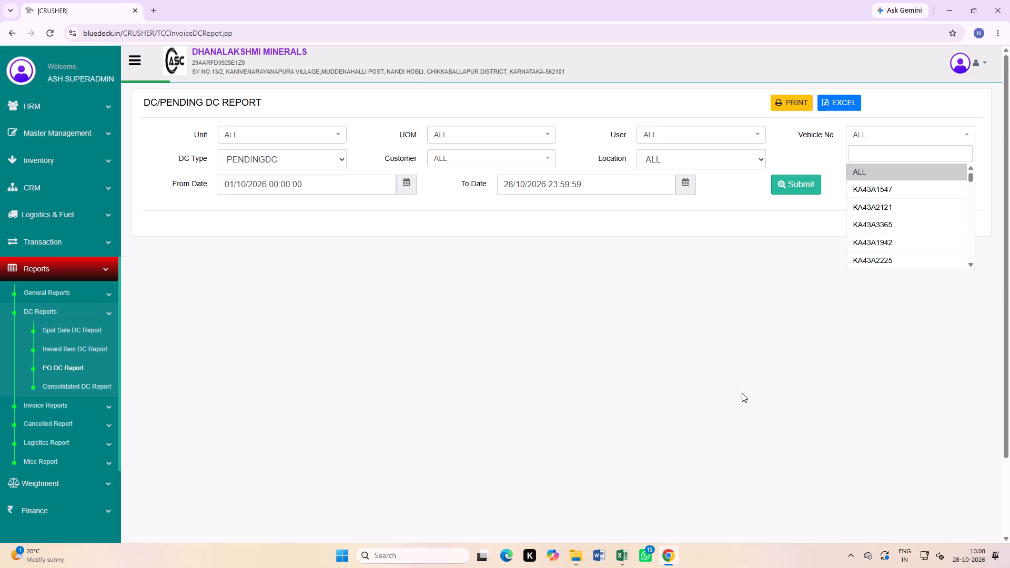
{"action": "left_click", "coordinate": [742, 393]}
Recheck the filtered MDP record, and open the Spot Sale DC Report in CRUSHER with From Date 01/10/2026.
{"action": "key", "text": "ctrl+Tab"}
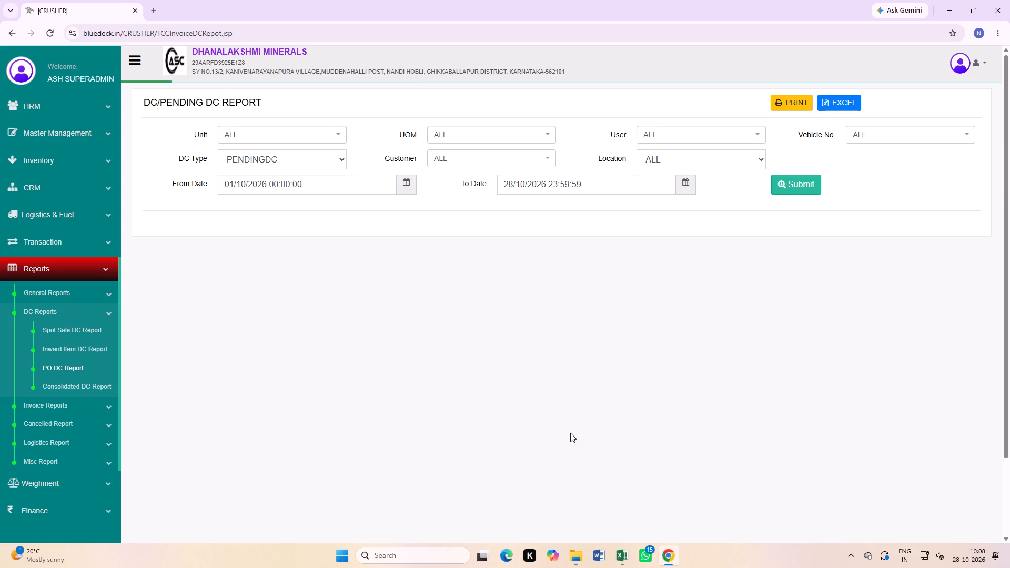
{"action": "left_click", "coordinate": [623, 516]}
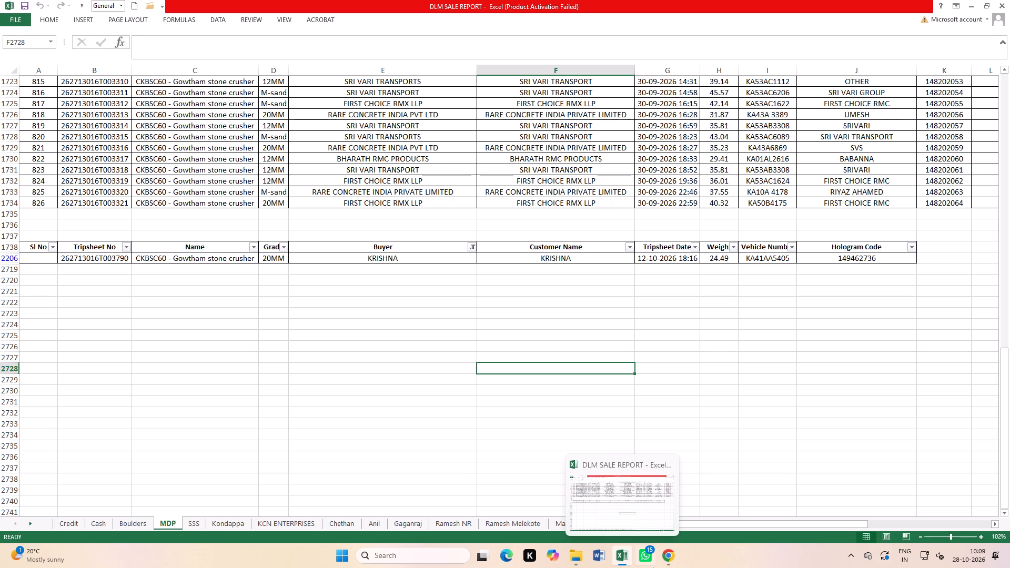
{"action": "left_click", "coordinate": [659, 511]}
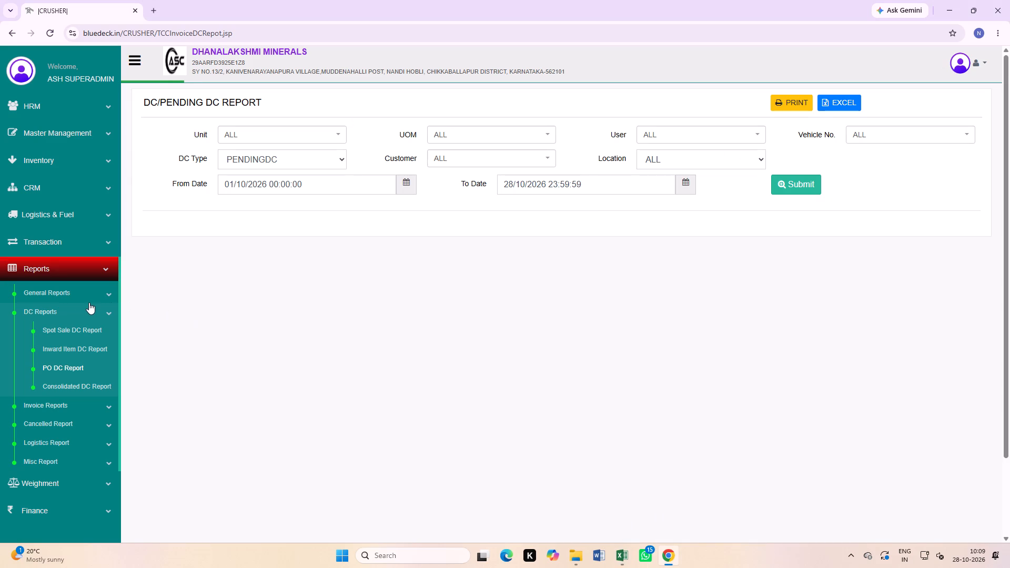
{"action": "left_click", "coordinate": [70, 305]}
{"action": "left_click", "coordinate": [70, 305]}
{"action": "left_click", "coordinate": [74, 332]}
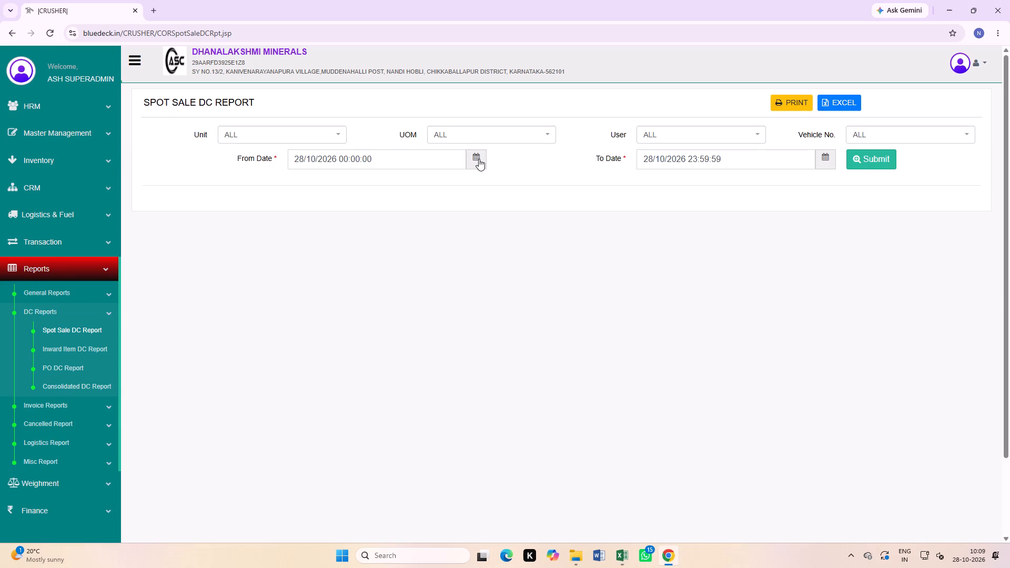
{"action": "left_click", "coordinate": [479, 159]}
{"action": "left_click", "coordinate": [380, 208]}
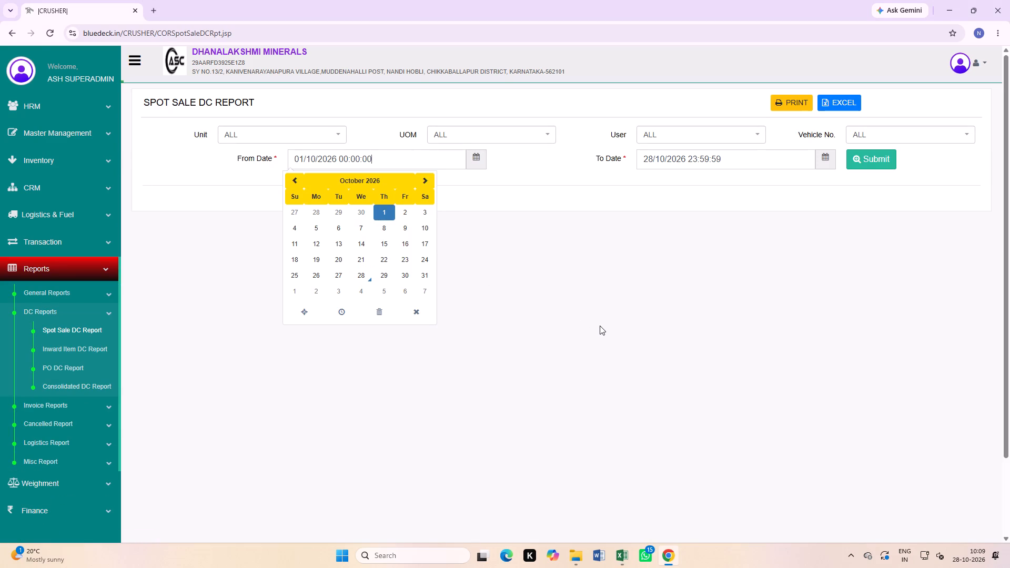
{"action": "left_click", "coordinate": [600, 326]}
{"action": "left_click", "coordinate": [700, 133]}
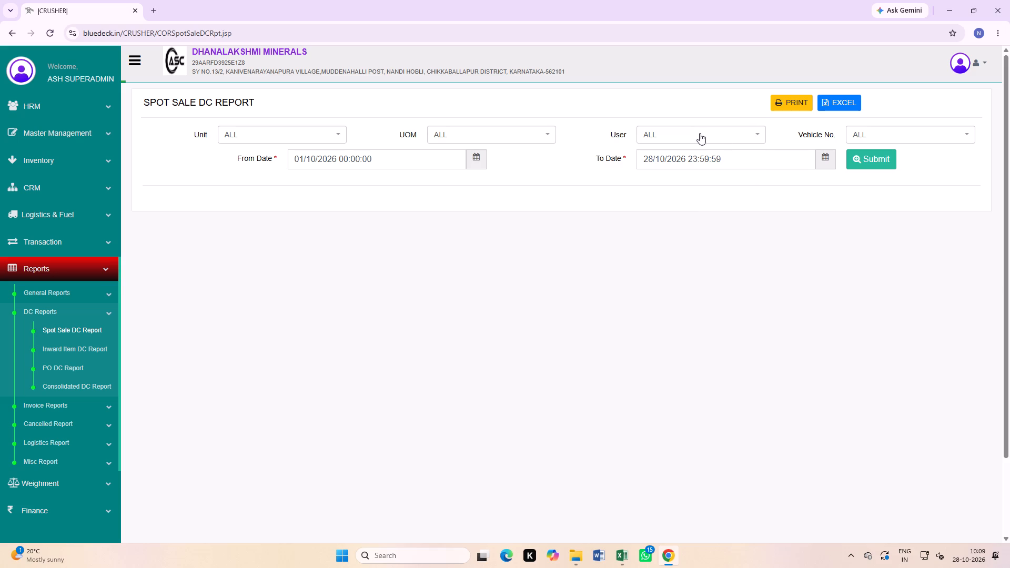
{"action": "left_click", "coordinate": [888, 138]}
{"action": "type", "text": "540"}
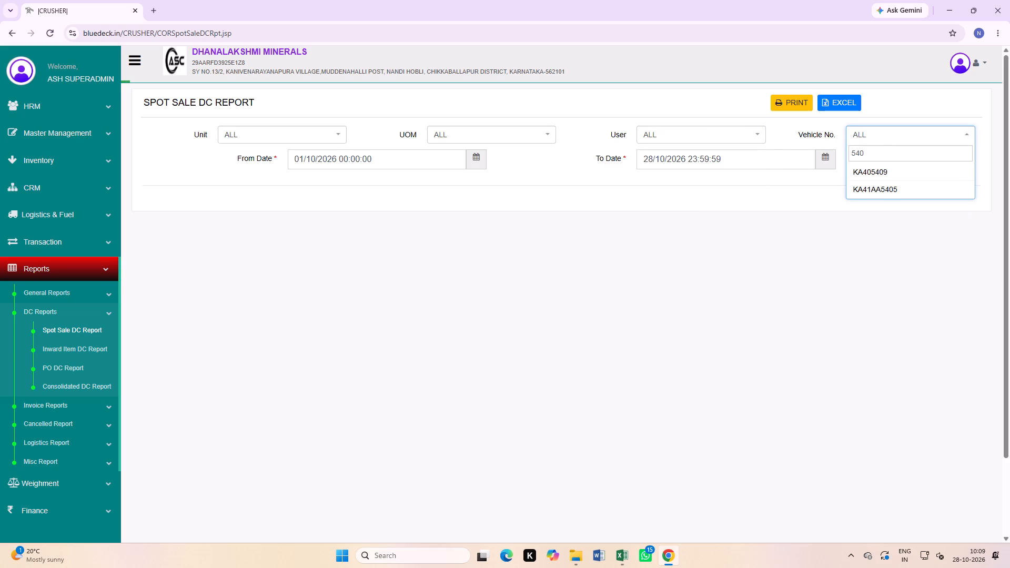
{"action": "left_click", "coordinate": [900, 196]}
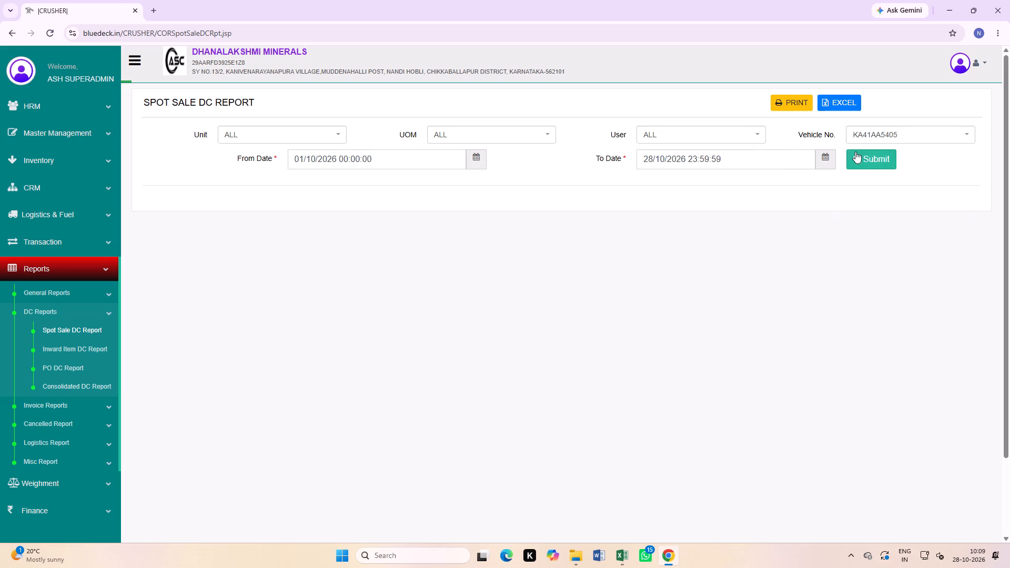
{"action": "left_click", "coordinate": [878, 153]}
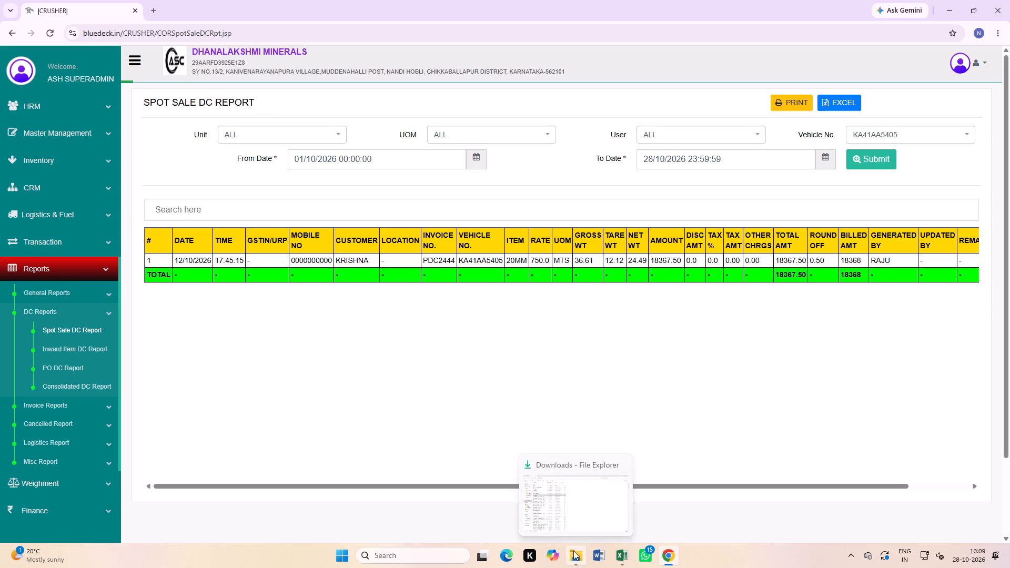
Switch to File Explorer and open the Cash Report Oct-26 workbook from the OCTOBER folder without updating its external links.
{"action": "left_click", "coordinate": [555, 493]}
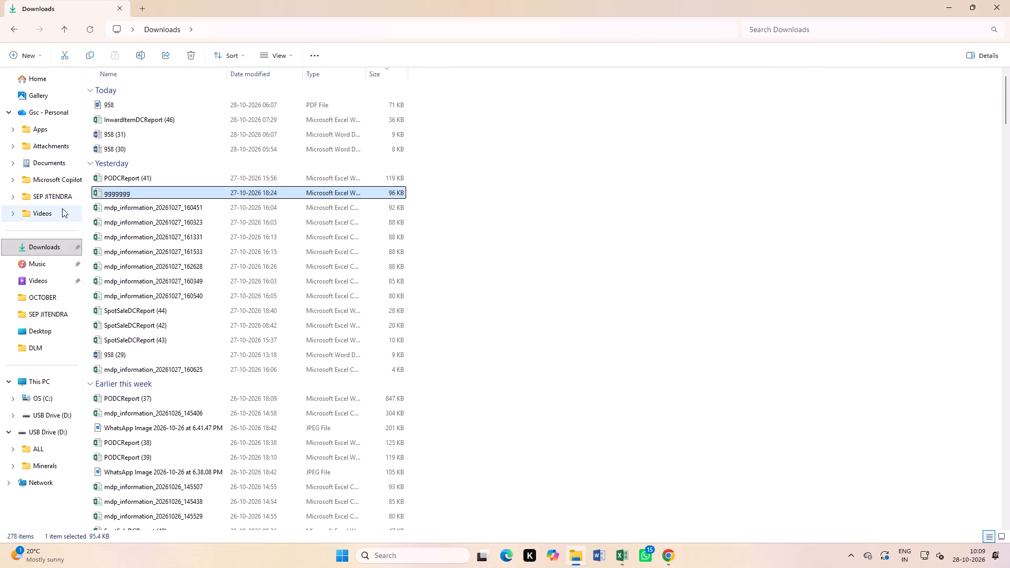
{"action": "left_click", "coordinate": [34, 262]}
{"action": "left_click", "coordinate": [44, 295]}
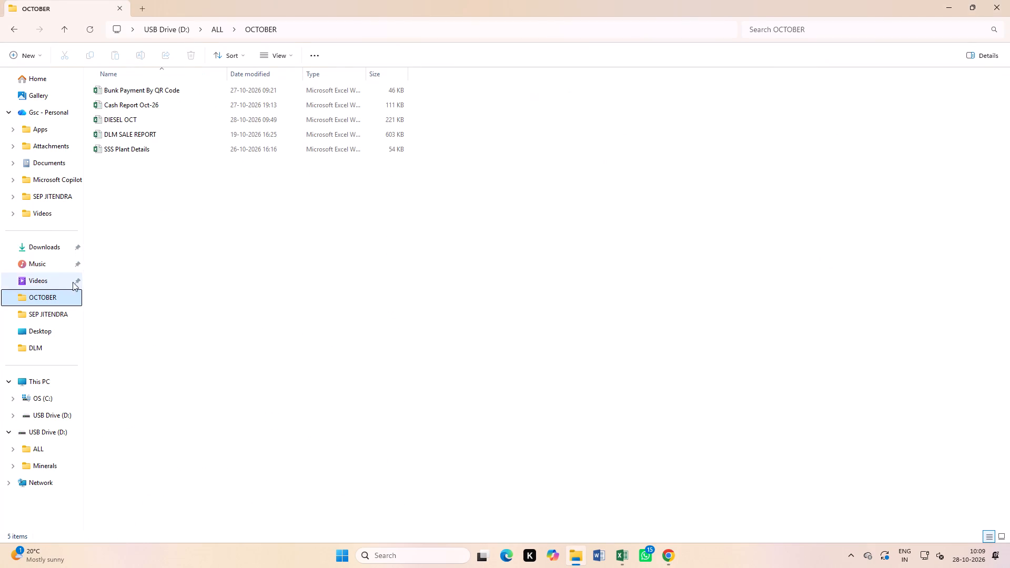
{"action": "double_click", "coordinate": [137, 105]}
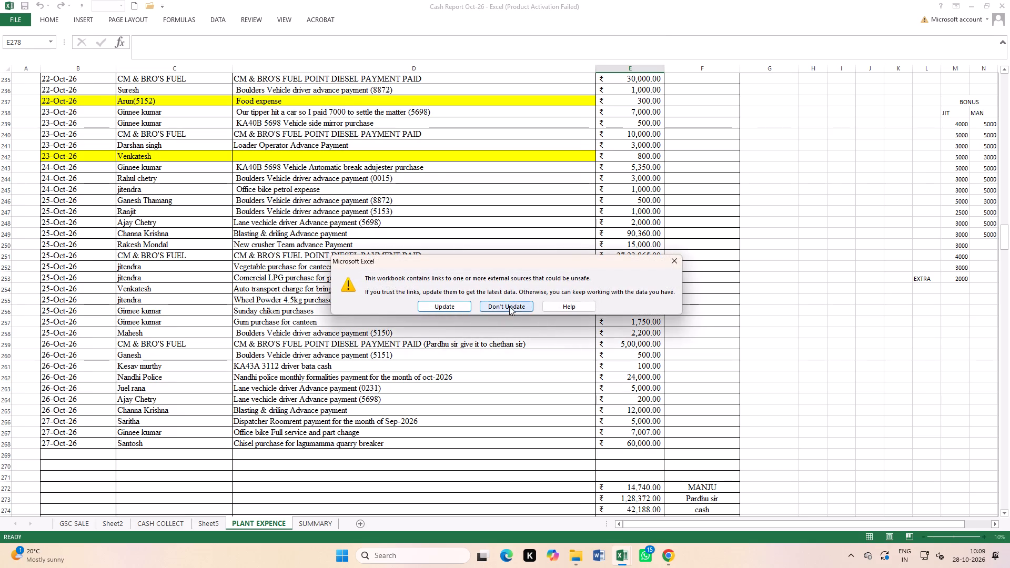
{"action": "left_click", "coordinate": [509, 306]}
Filter the GSC SALE sheet's vehicle number column for 5405 to check the cash sale, and close the workbook without saving.
{"action": "left_click", "coordinate": [77, 528]}
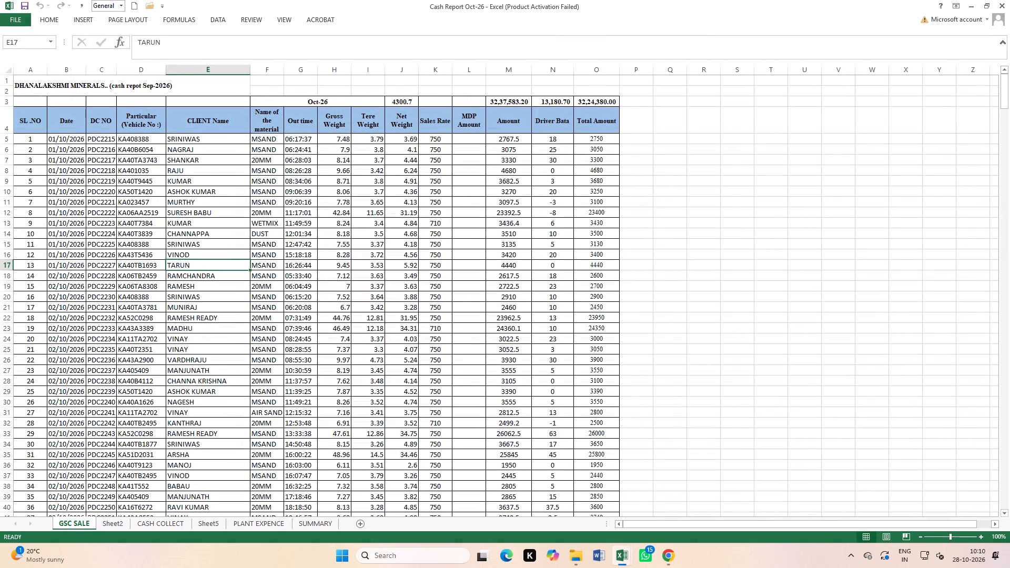
{"action": "left_click", "coordinate": [0, 117]}
{"action": "left_click", "coordinate": [224, 19]}
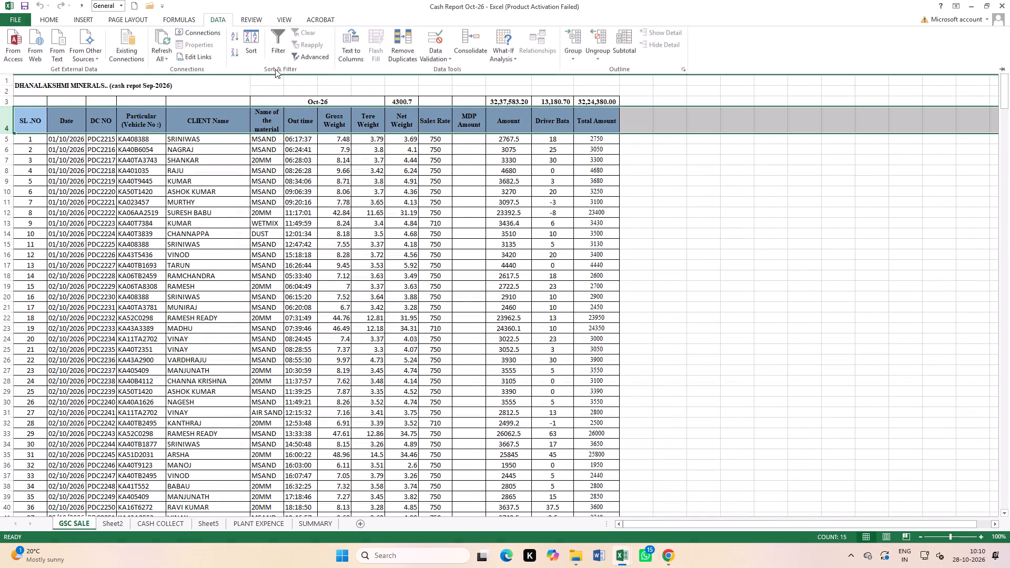
{"action": "left_click", "coordinate": [281, 43]}
{"action": "left_click", "coordinate": [433, 253]}
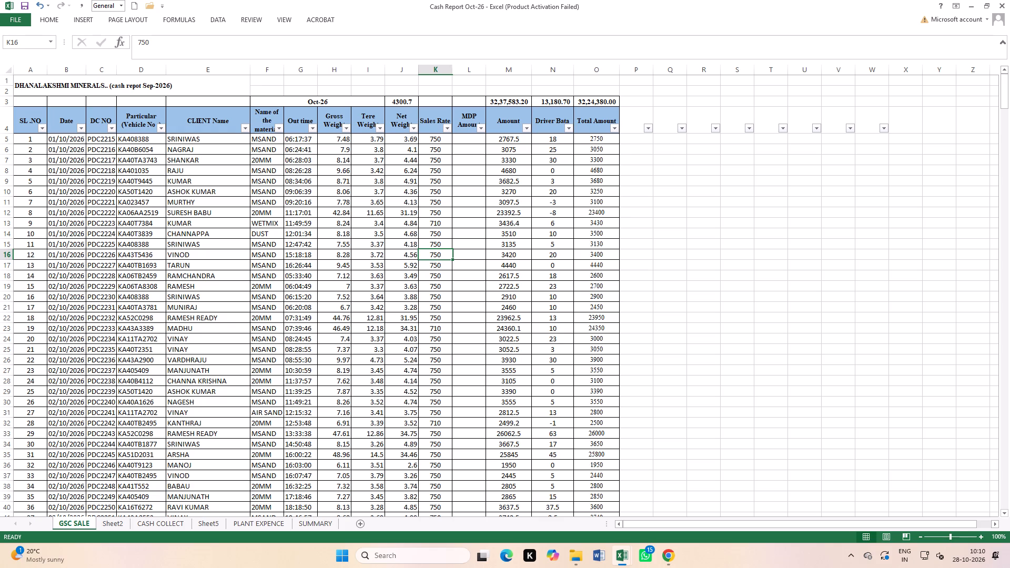
{"action": "left_click", "coordinate": [162, 128]}
{"action": "left_click", "coordinate": [115, 221]}
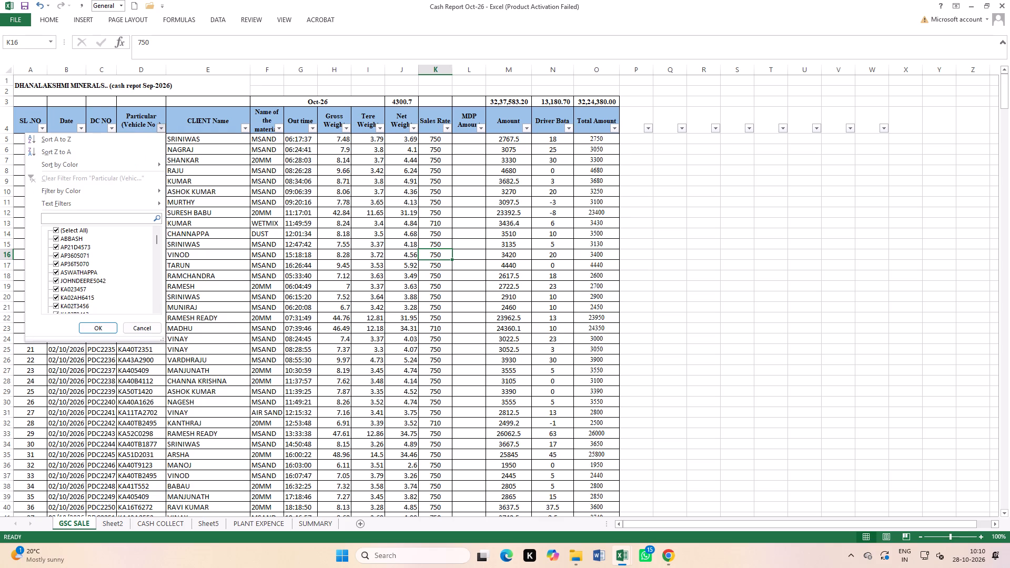
{"action": "type", "text": "5405"}
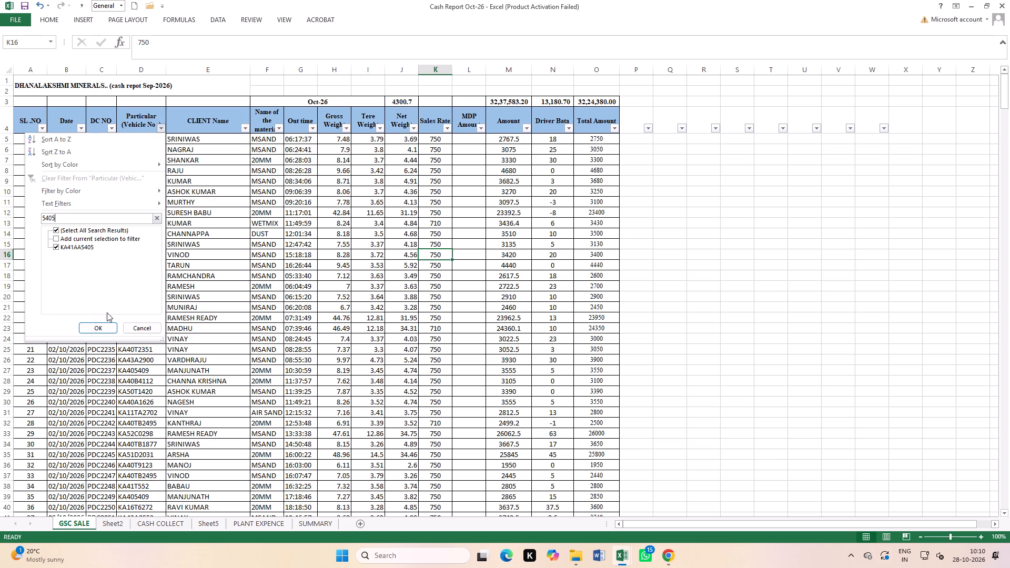
{"action": "left_click", "coordinate": [103, 327]}
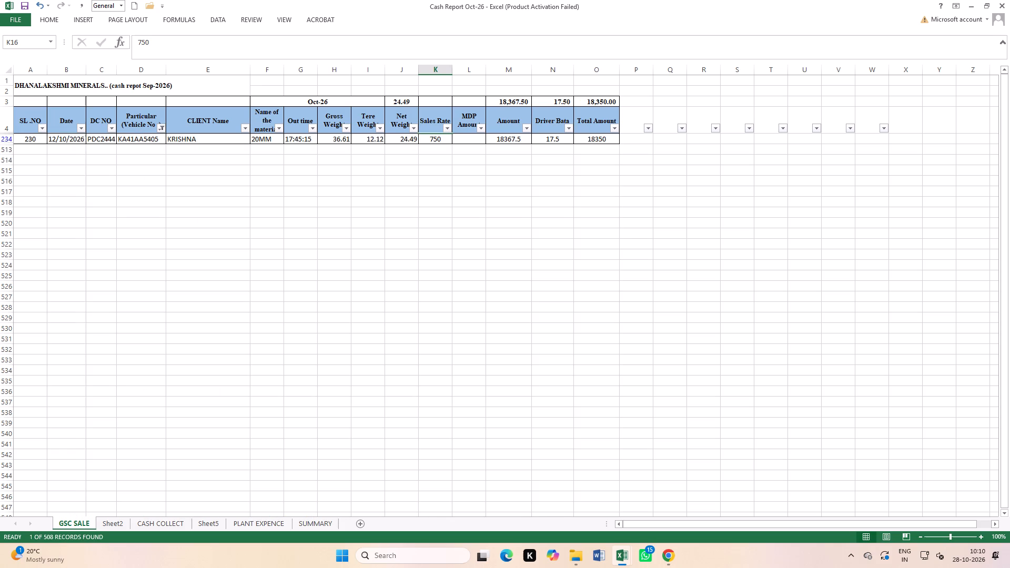
{"action": "left_click", "coordinate": [259, 367]}
{"action": "left_click", "coordinate": [1006, 0]}
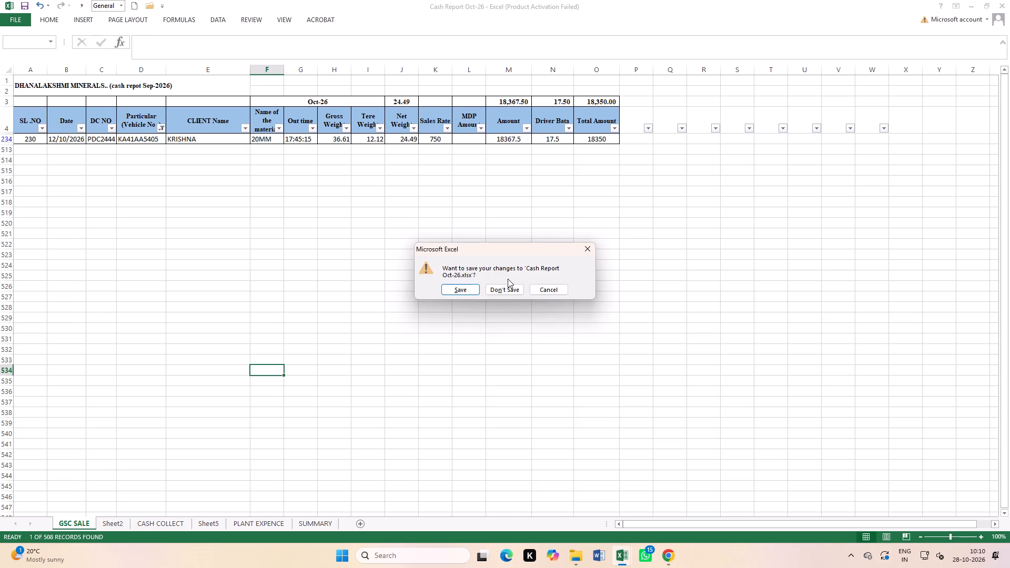
{"action": "left_click", "coordinate": [506, 285]}
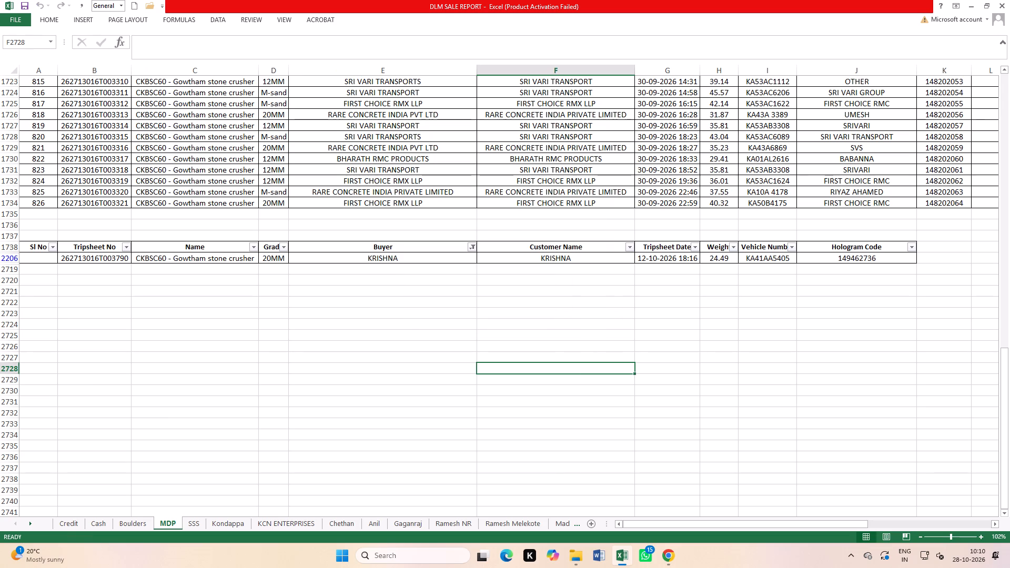
{"action": "left_click", "coordinate": [539, 258]}
{"action": "key", "text": "s"}
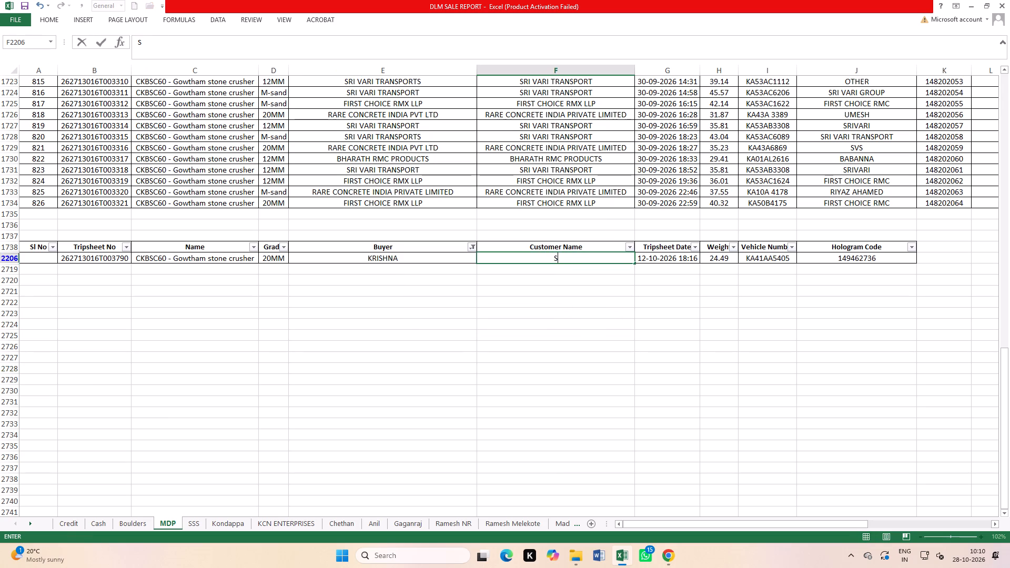
{"action": "key", "text": "p"}
{"action": "left_click", "coordinate": [568, 331]}
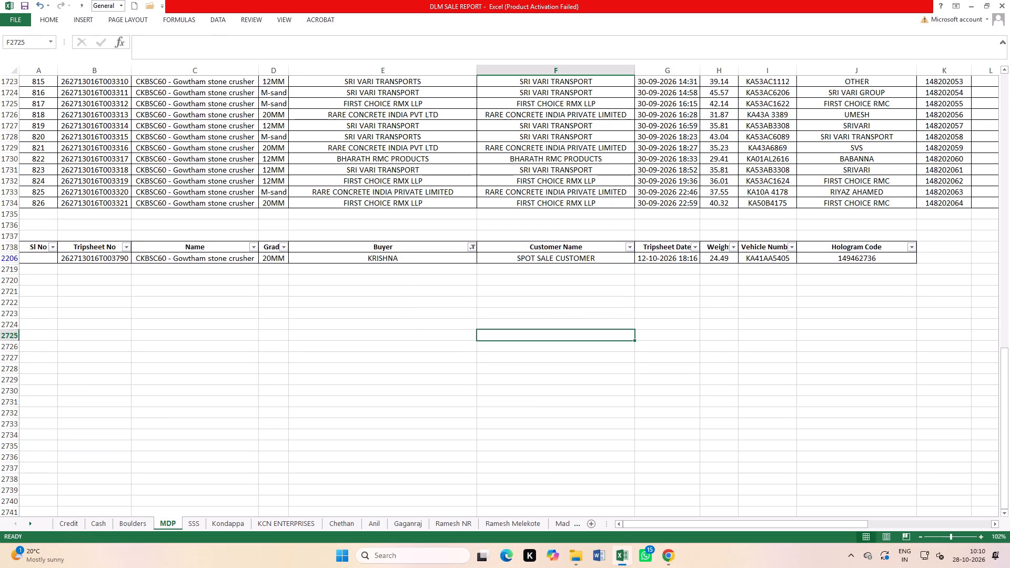
Remove the filter from the MDP sheet's October table so that all its records are shown.
{"action": "left_click", "coordinate": [218, 18]}
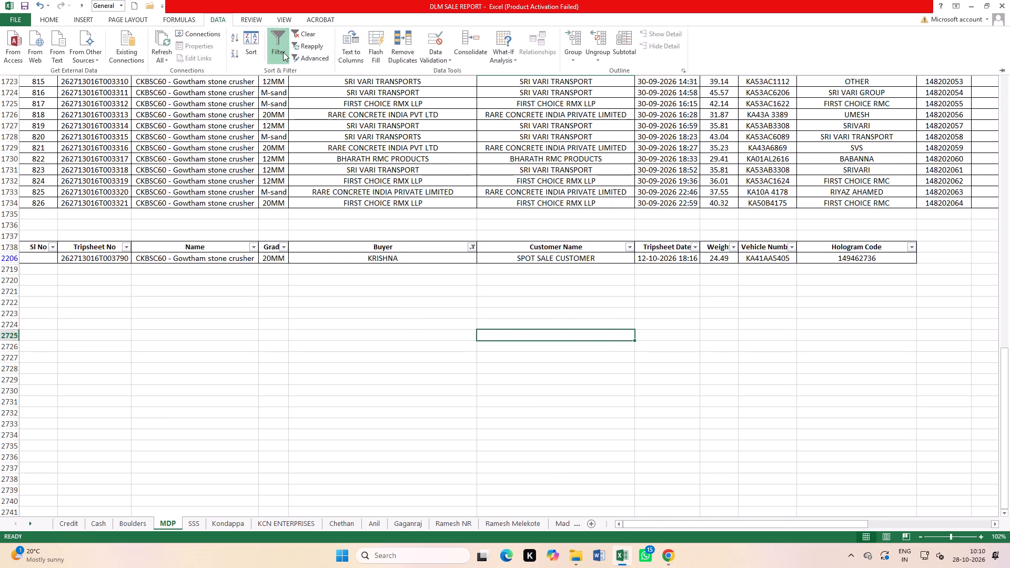
{"action": "left_click", "coordinate": [283, 52]}
{"action": "left_click", "coordinate": [599, 346]}
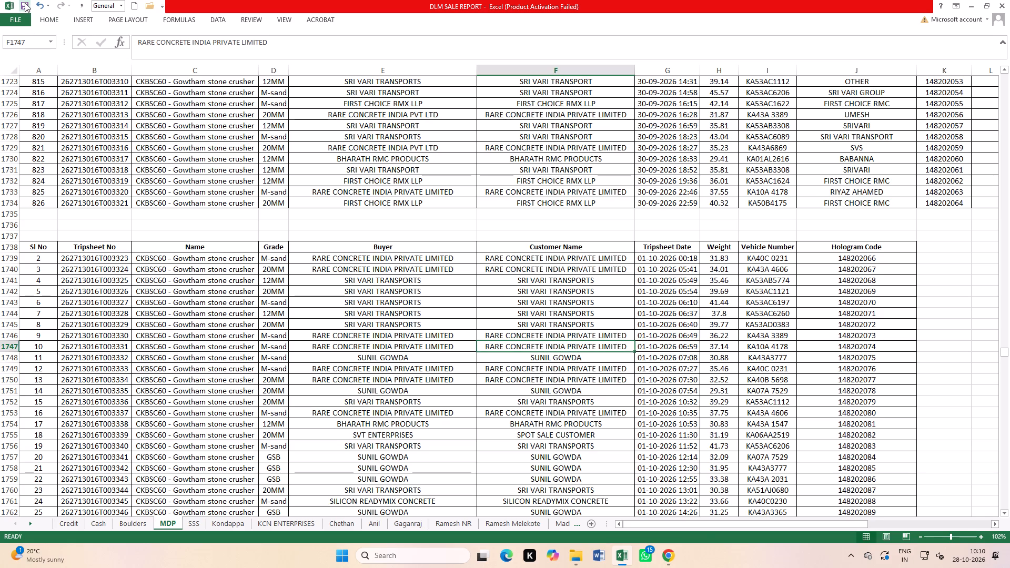
Save the DLM SALE REPORT workbook and close it.
{"action": "triple_click", "coordinate": [25, 3]}
{"action": "left_click", "coordinate": [25, 3]}
{"action": "left_click", "coordinate": [1009, 0]}
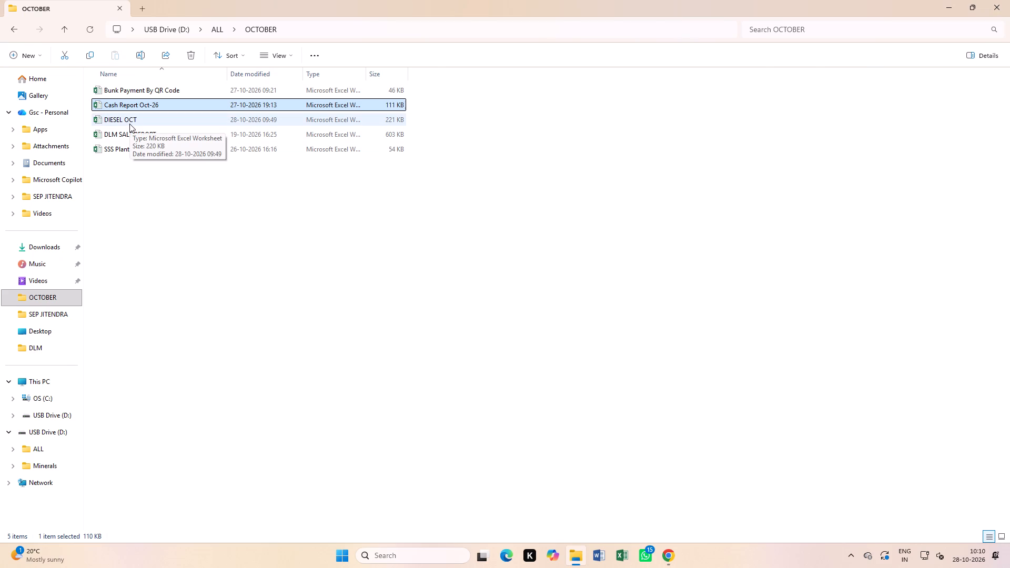
Move the Bunk Payment By QR Code workbook from the OCTOBER folder into the Bunk folder under Minerals on USB Drive (D:).
{"action": "right_click", "coordinate": [144, 88]}
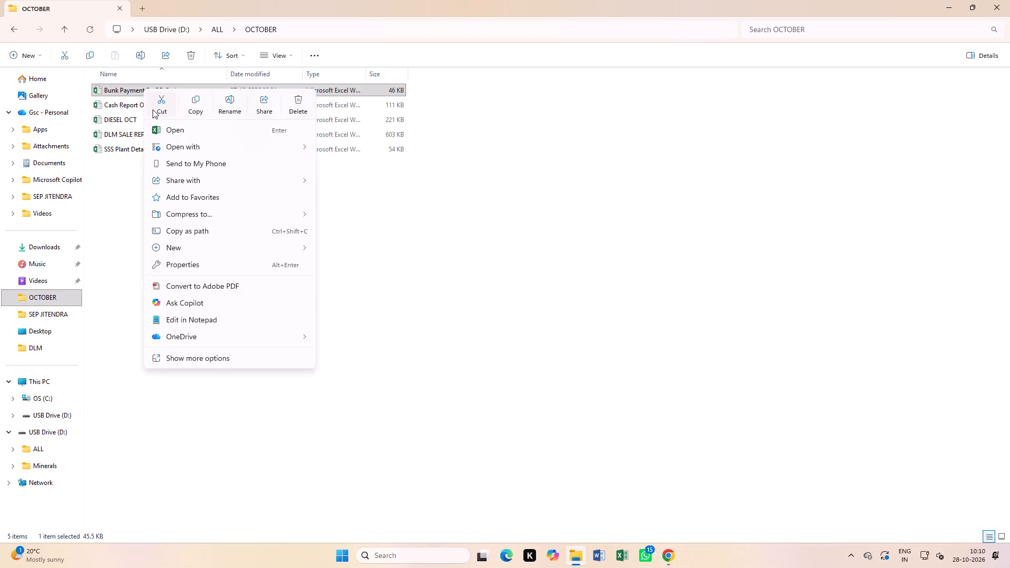
{"action": "left_click", "coordinate": [165, 106]}
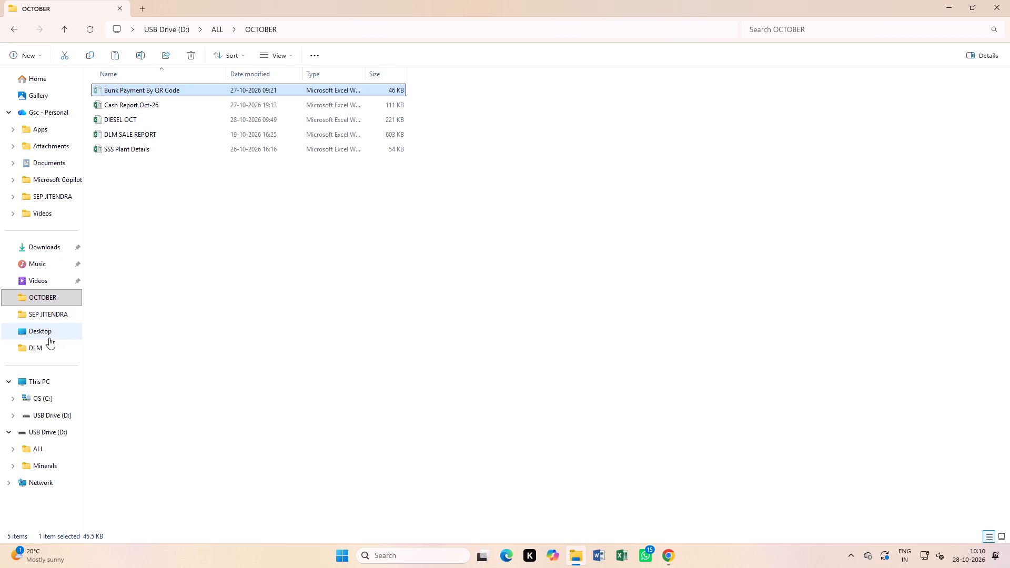
{"action": "left_click", "coordinate": [49, 338]}
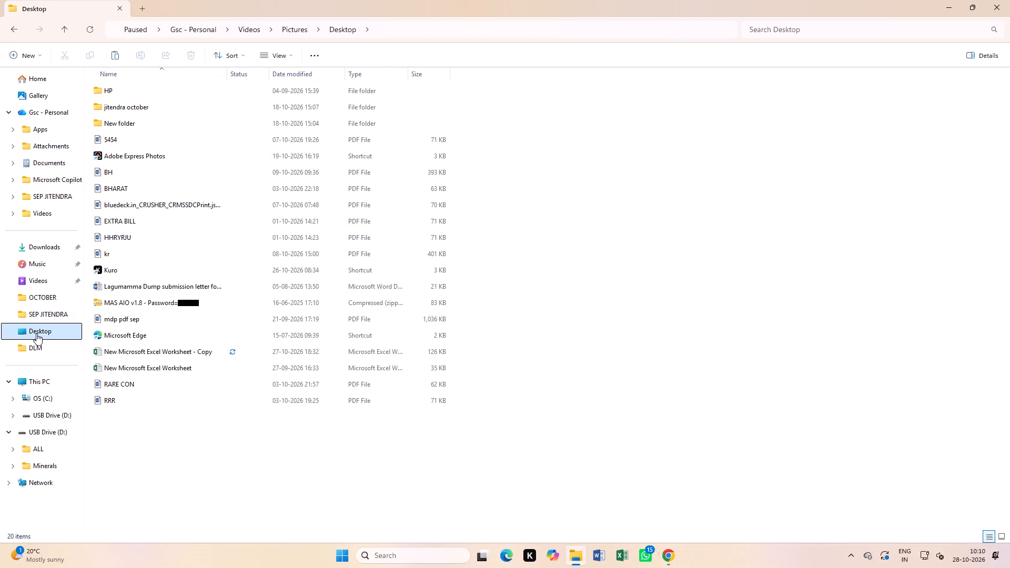
{"action": "left_click", "coordinate": [39, 351]}
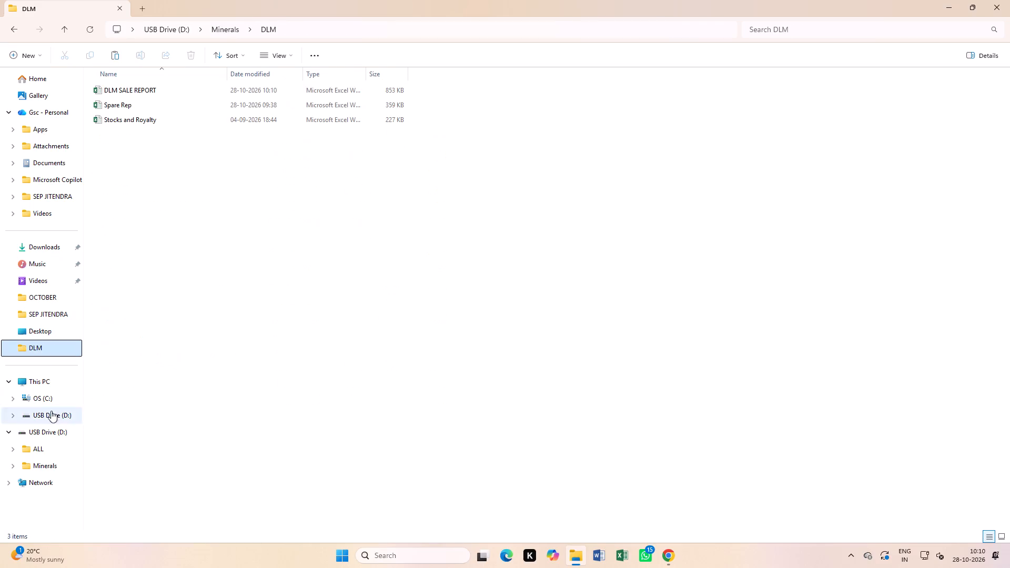
{"action": "left_click", "coordinate": [42, 452]}
{"action": "left_click", "coordinate": [47, 465]}
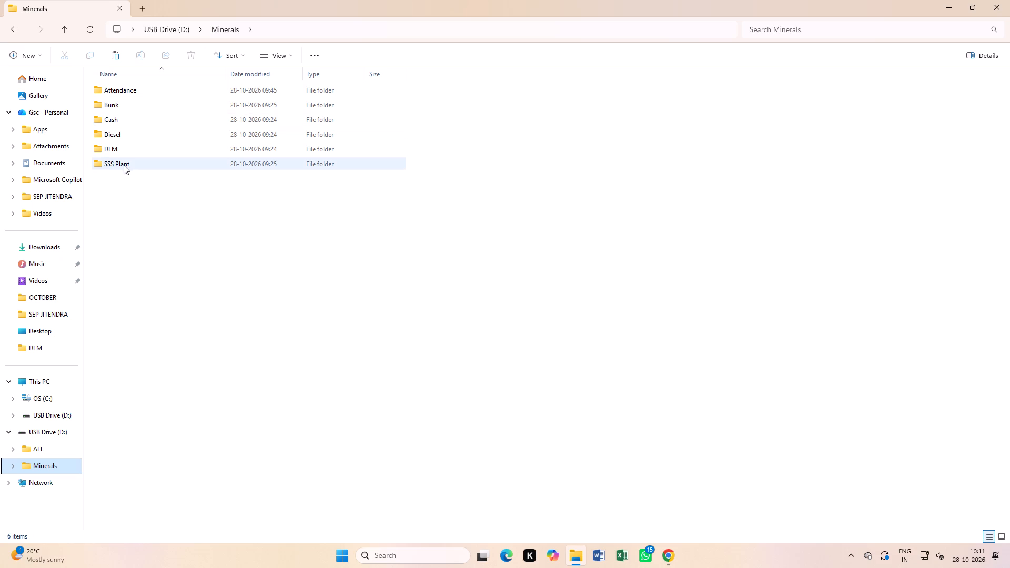
{"action": "double_click", "coordinate": [134, 110]}
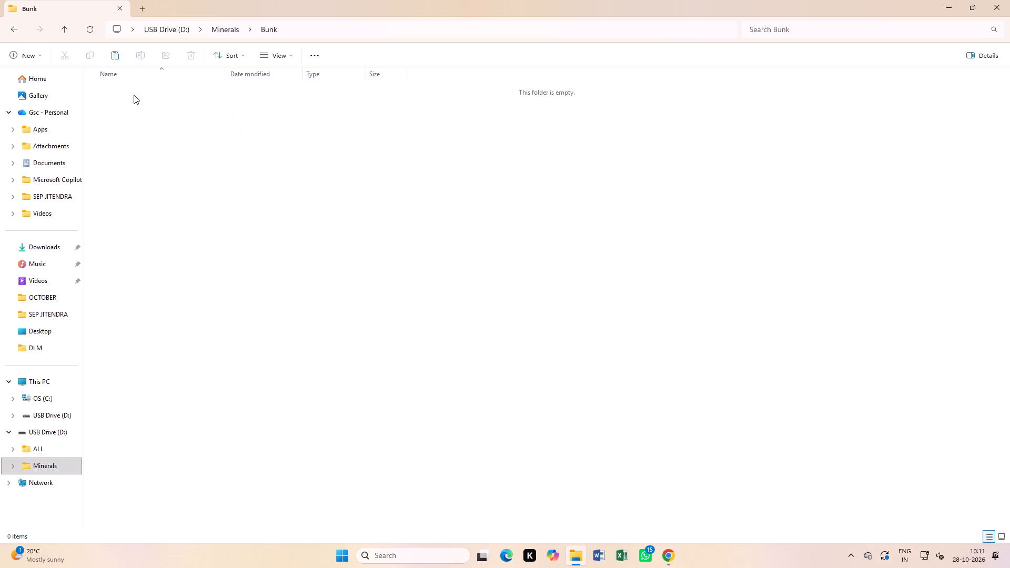
{"action": "right_click", "coordinate": [134, 95]}
{"action": "left_click", "coordinate": [155, 122]}
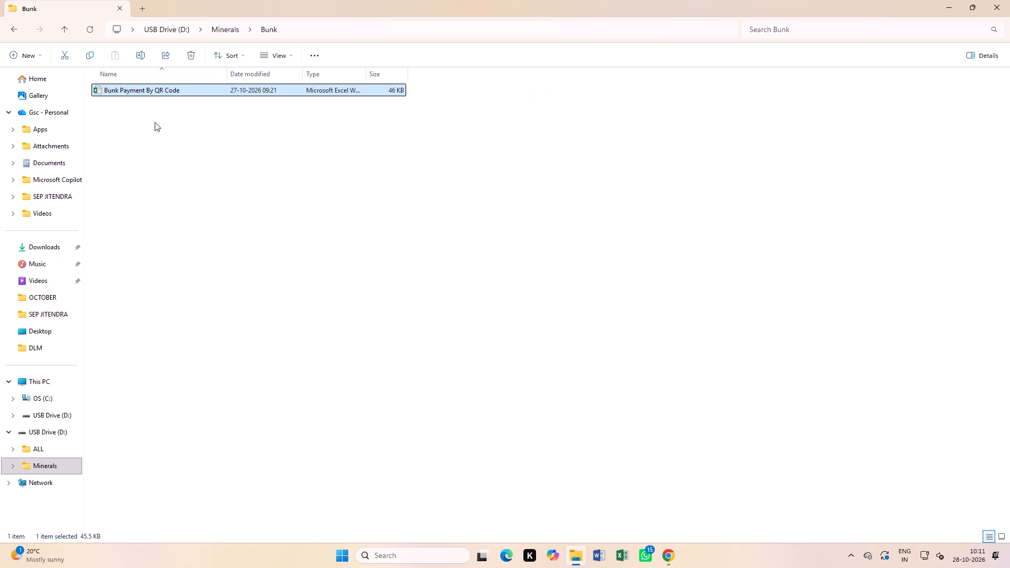
{"action": "left_click", "coordinate": [211, 209]}
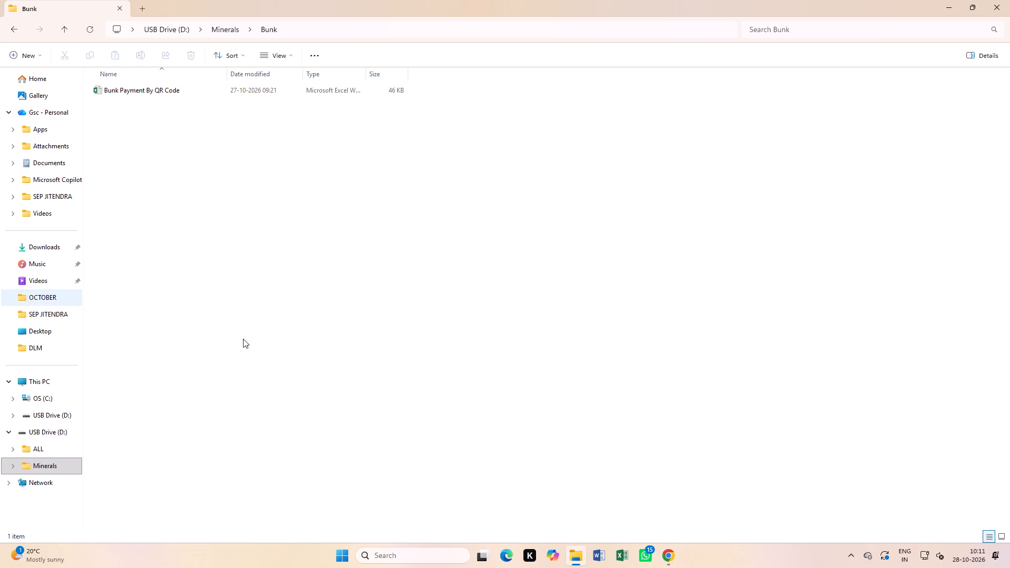
Move the SSS Plant Details workbook from the OCTOBER folder into the SSS Plant folder under Minerals on USB Drive (D:).
{"action": "left_click", "coordinate": [46, 300]}
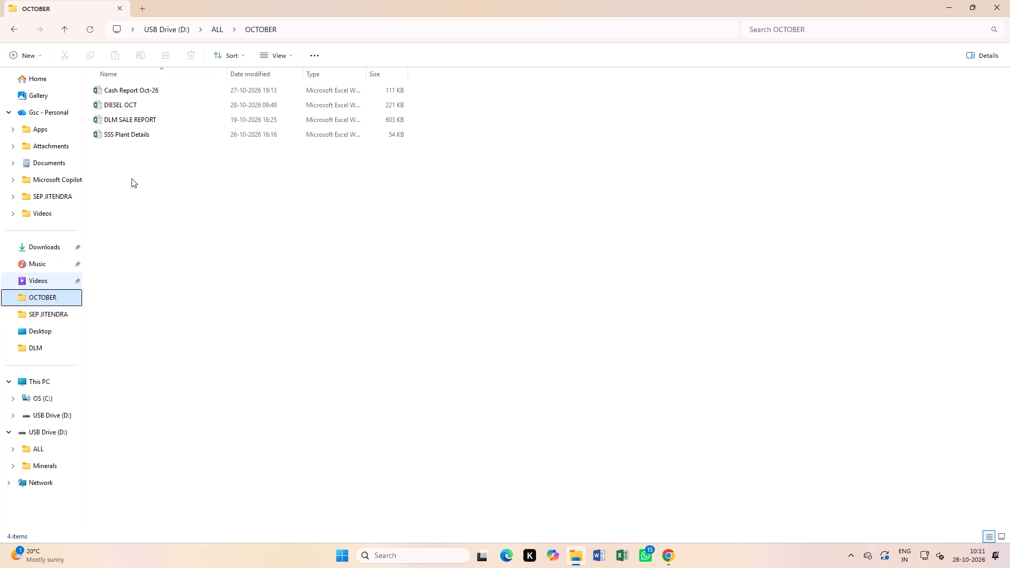
{"action": "right_click", "coordinate": [133, 131]}
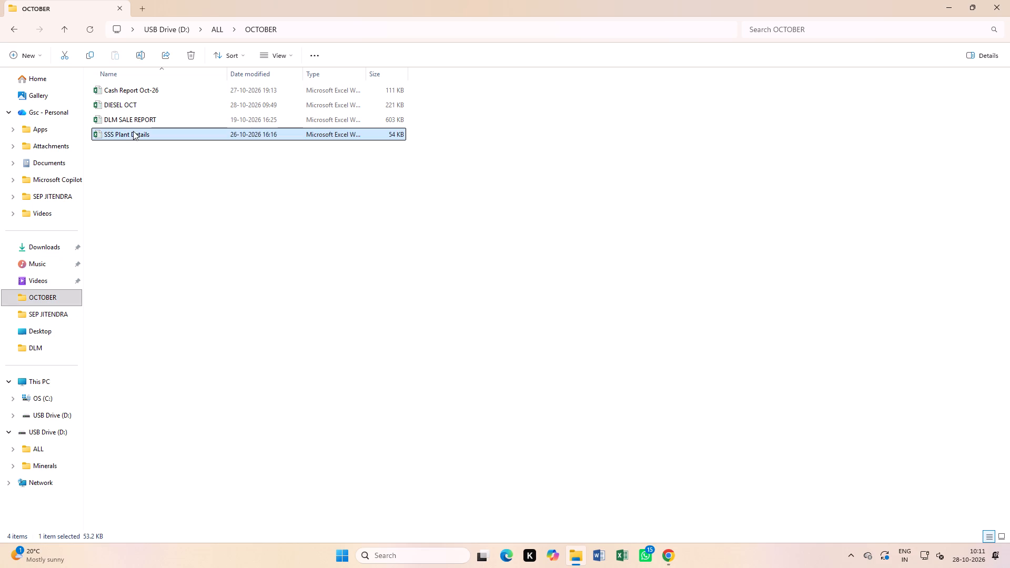
{"action": "left_click", "coordinate": [150, 153]}
{"action": "key", "text": "ctrl+Tab"}
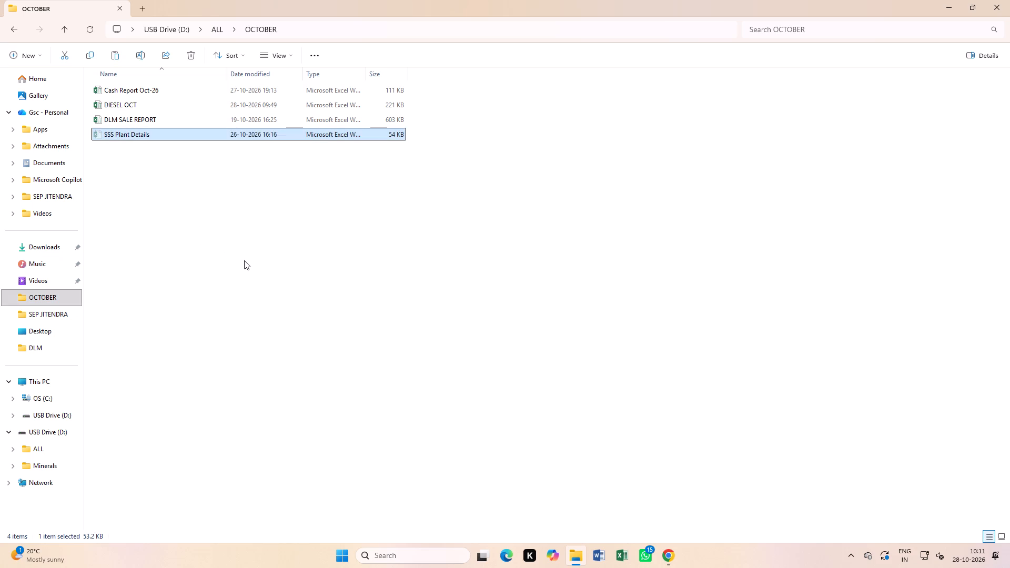
{"action": "left_click", "coordinate": [245, 260]}
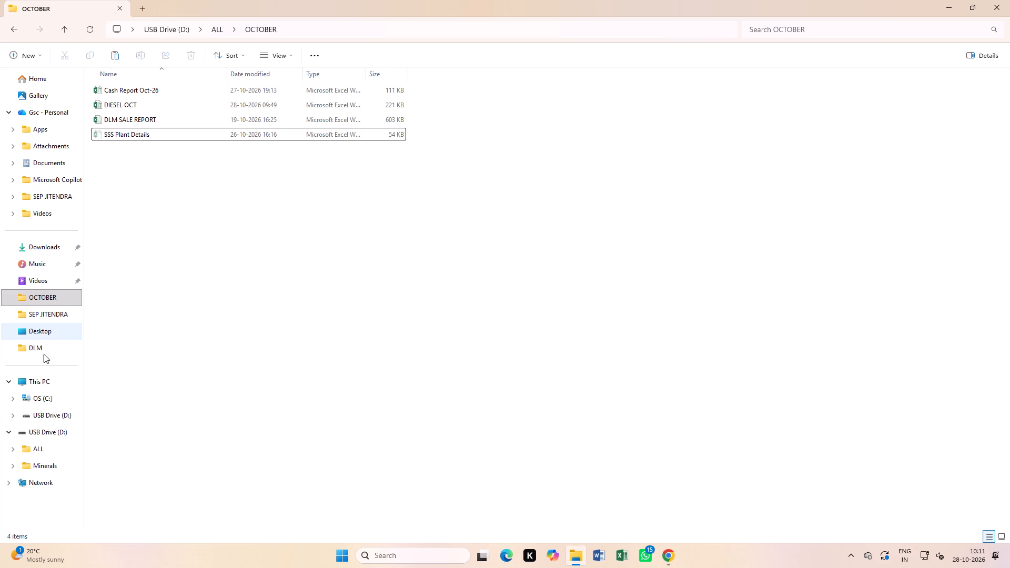
{"action": "left_click", "coordinate": [29, 451]}
{"action": "left_click", "coordinate": [43, 466]}
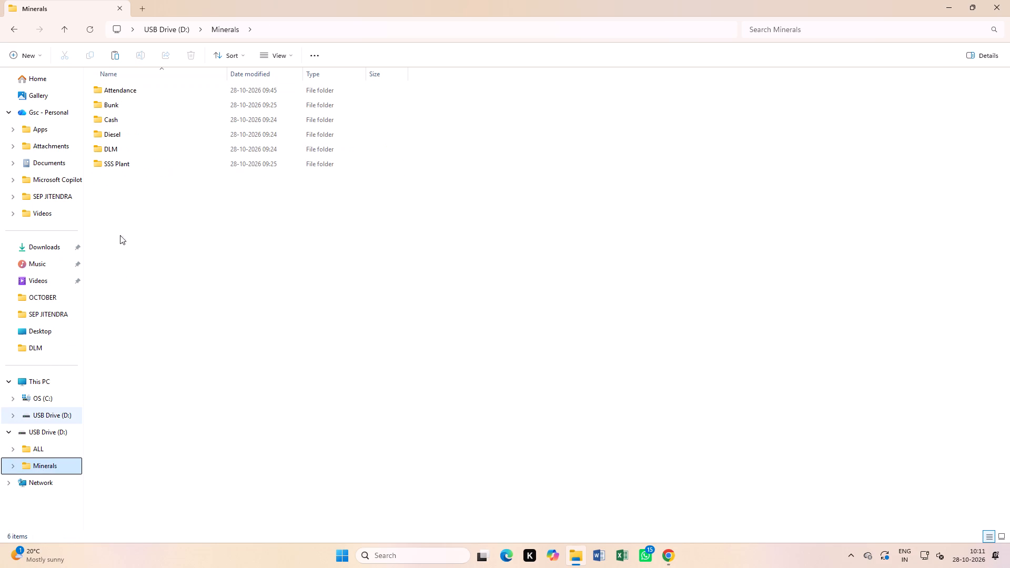
{"action": "double_click", "coordinate": [122, 166]}
{"action": "right_click", "coordinate": [128, 98]}
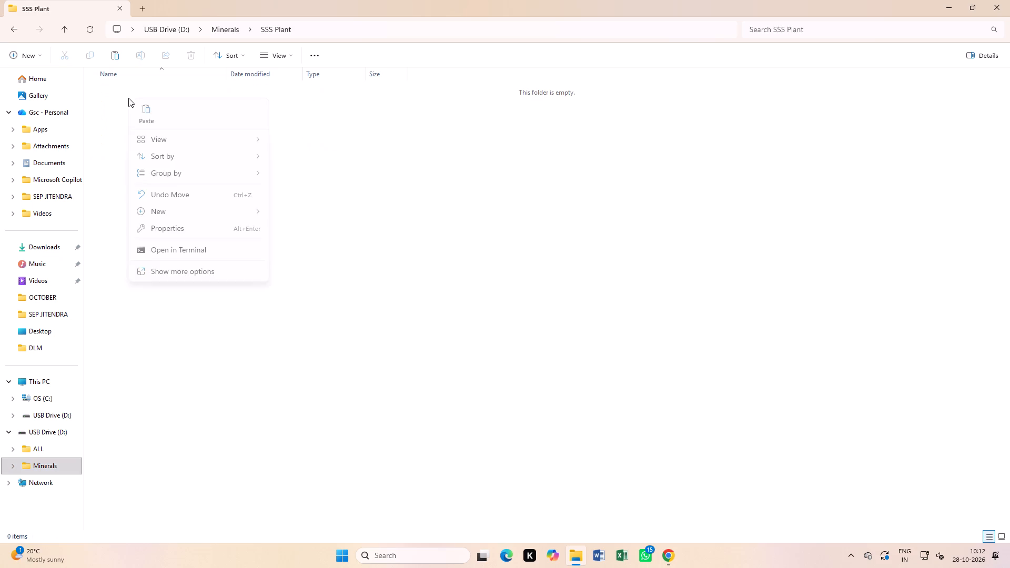
{"action": "left_click", "coordinate": [140, 115]}
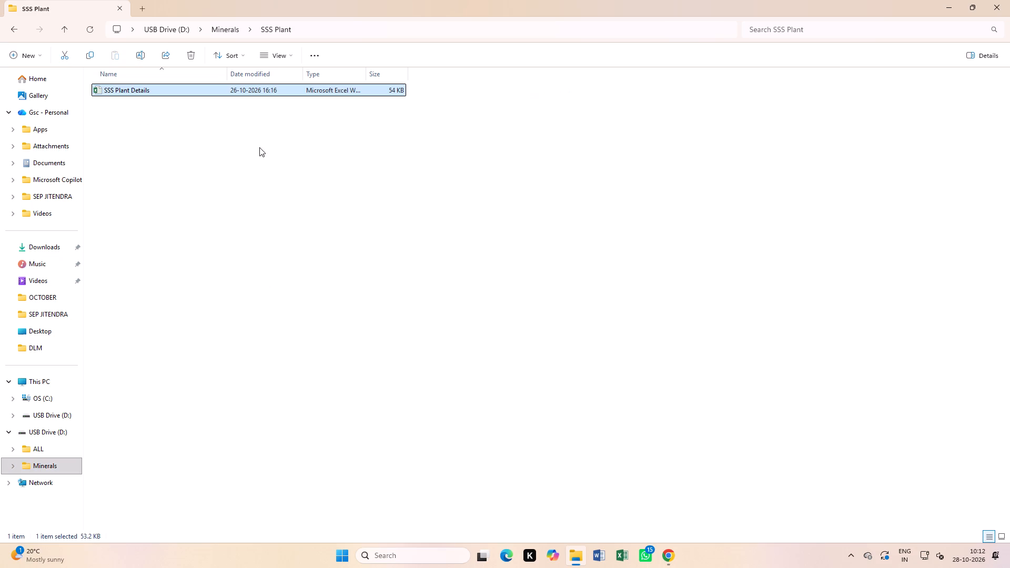
{"action": "left_click", "coordinate": [259, 148]}
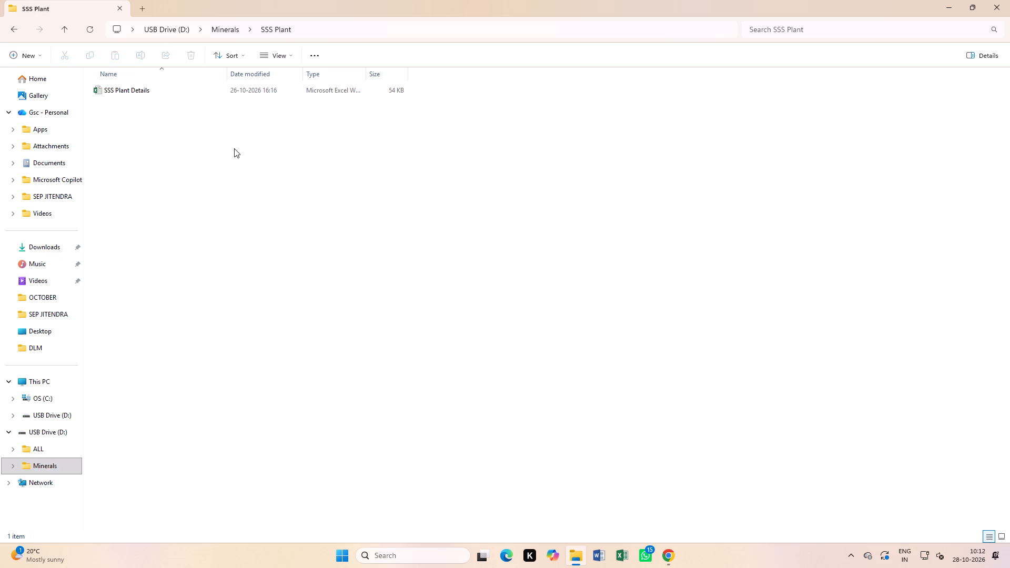